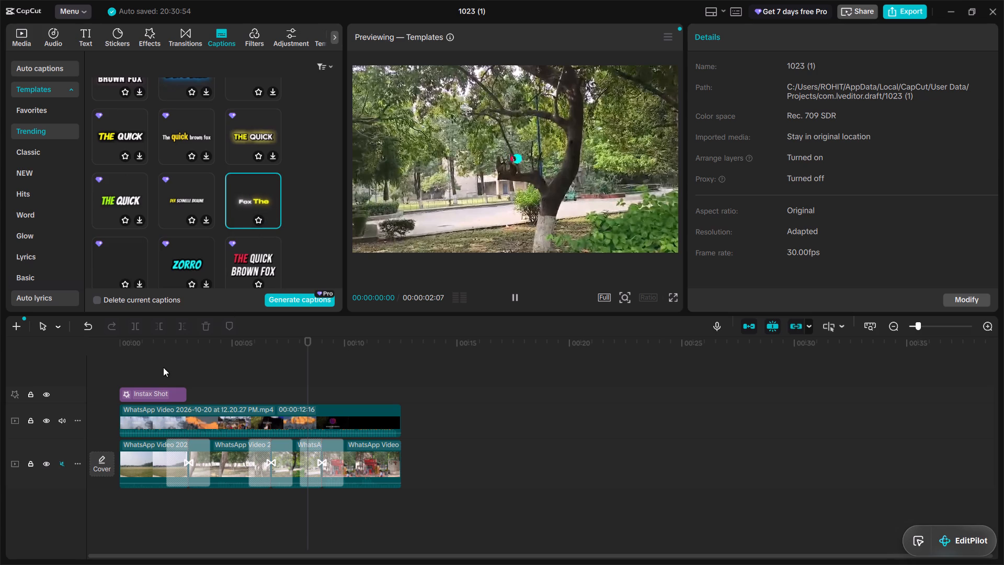
Add the free glowing "Fox The" Trending caption template at the very start of the timeline.
click(127, 367)
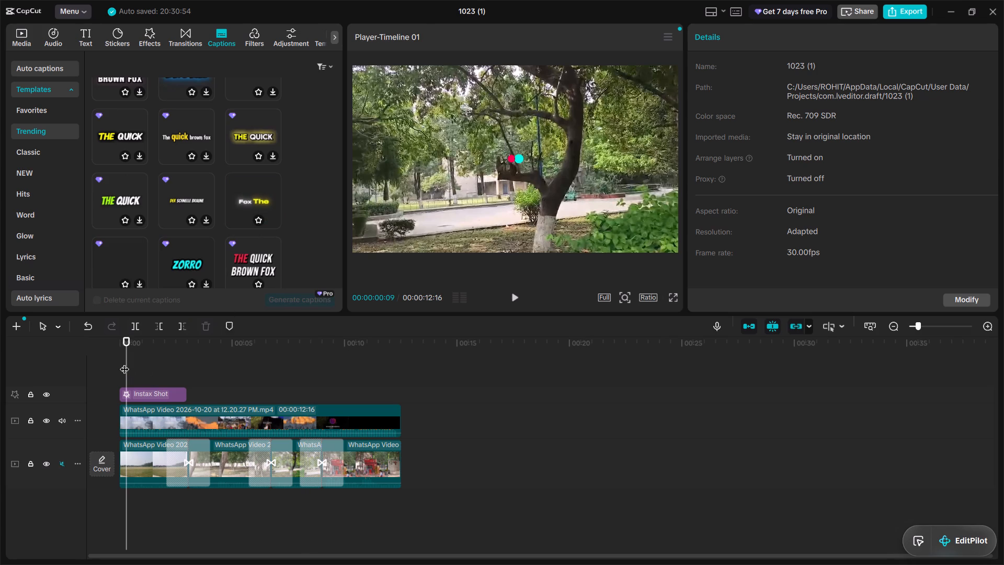
click(122, 359)
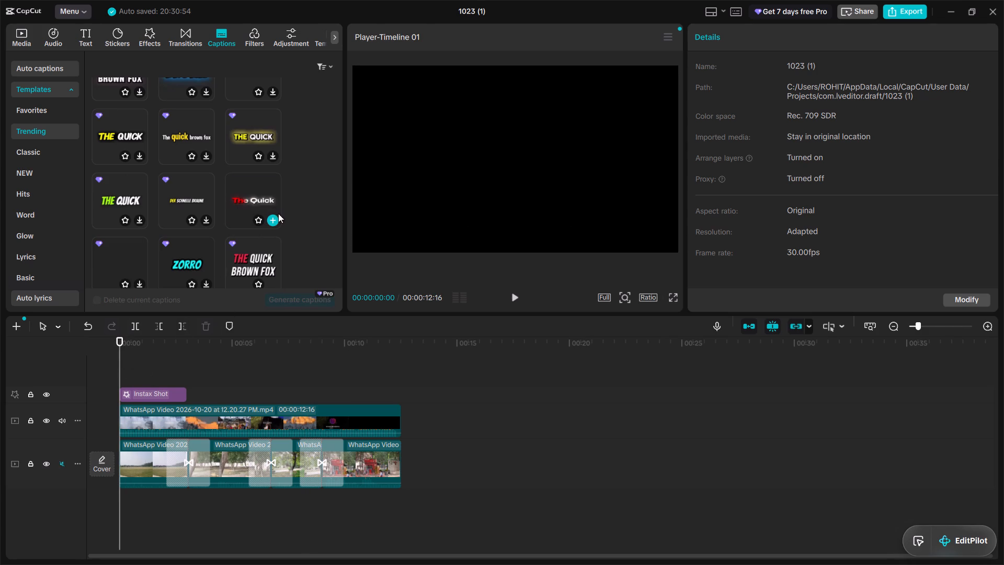
click(271, 219)
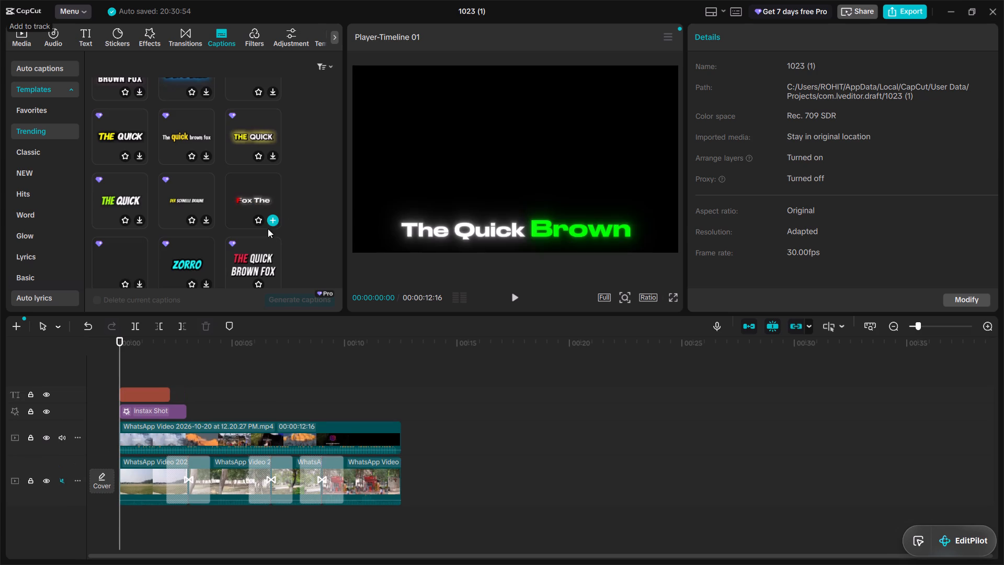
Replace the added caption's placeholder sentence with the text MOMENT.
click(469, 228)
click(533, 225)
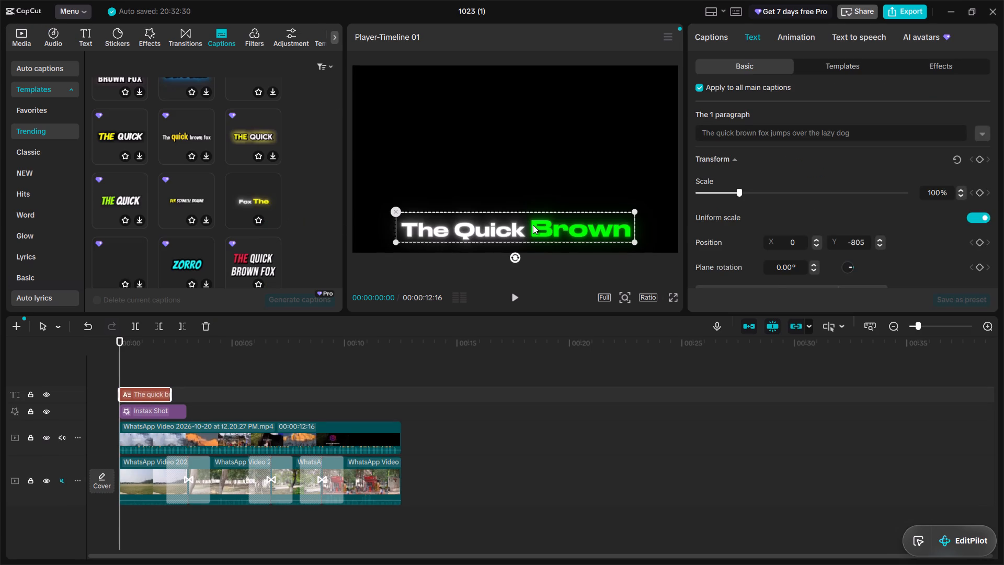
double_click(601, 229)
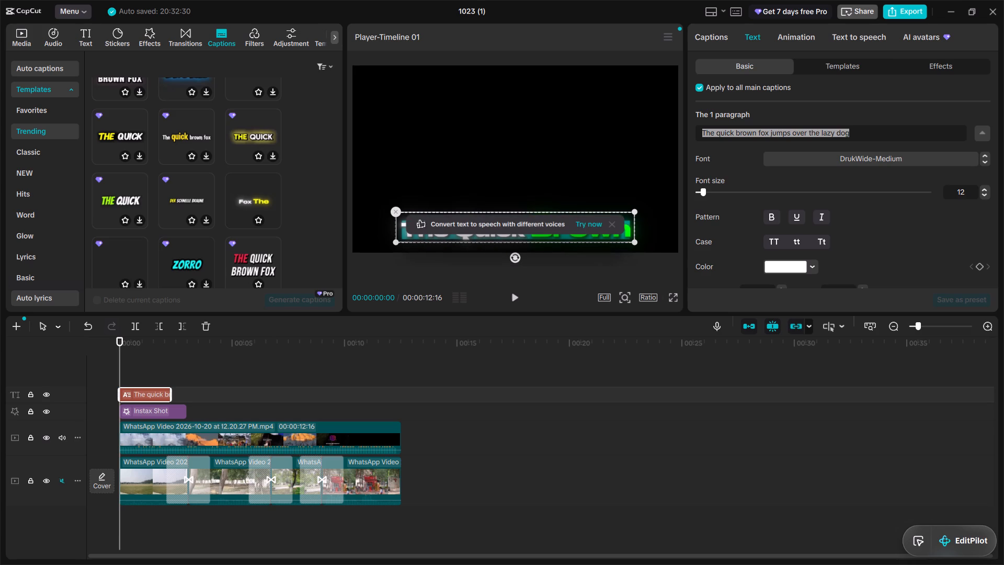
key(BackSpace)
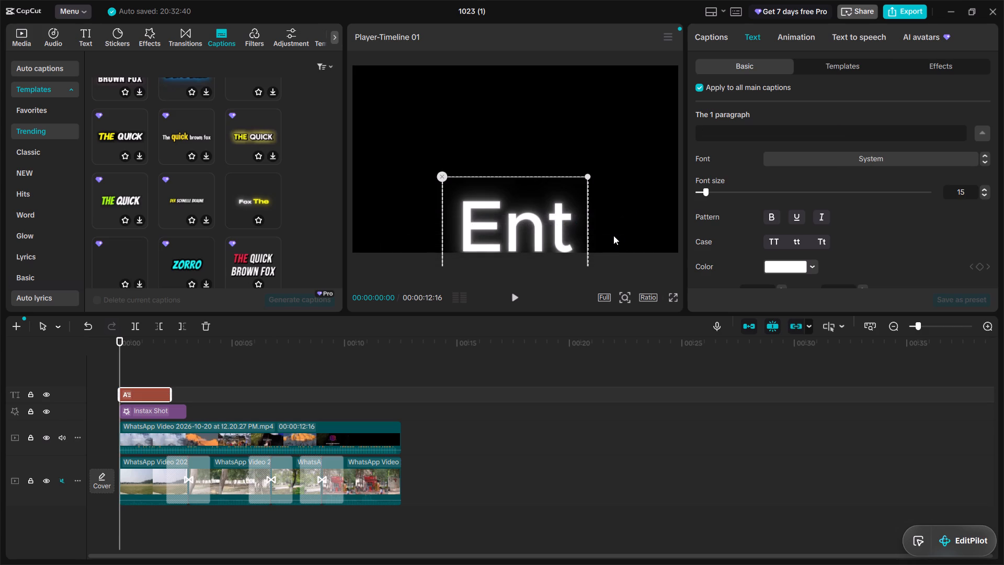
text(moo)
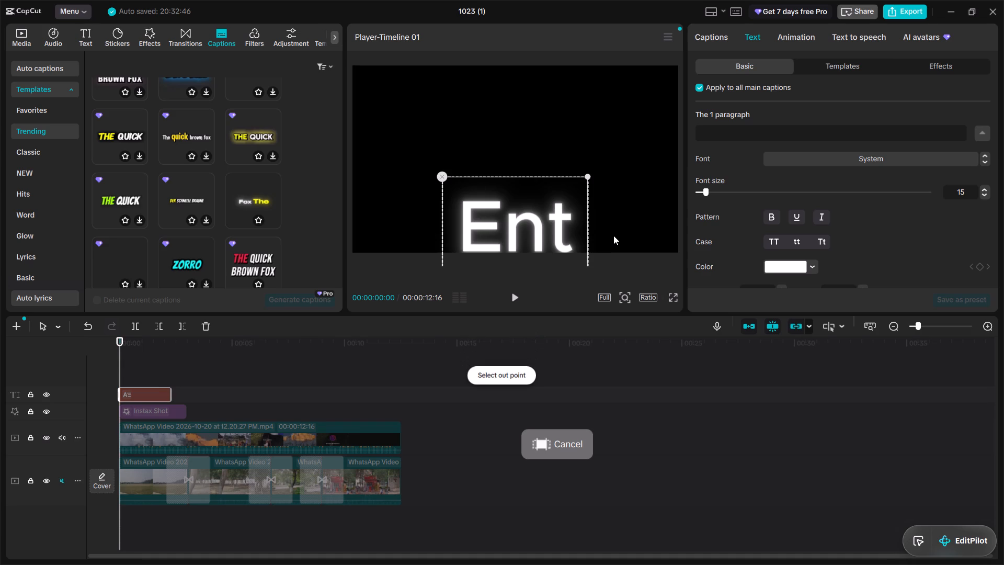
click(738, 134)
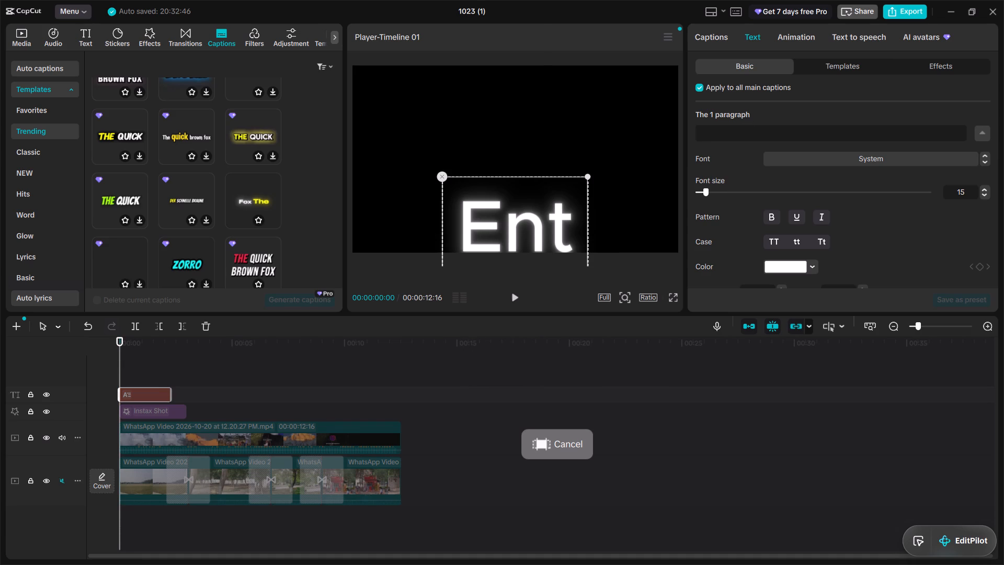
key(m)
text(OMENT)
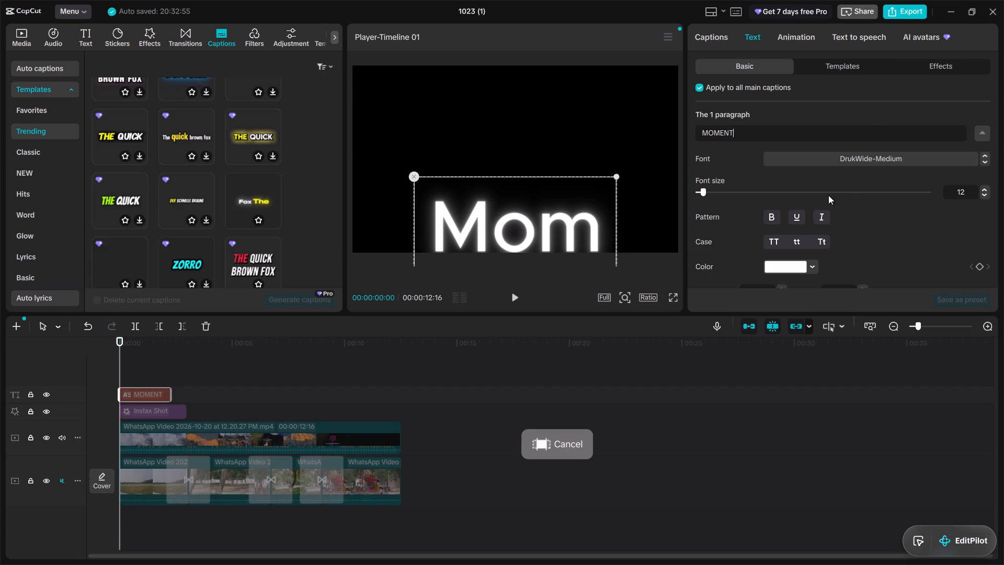
Expand the caption's preset styles and apply the orange-yellow text preset in the last row.
scroll(828, 195, down, 1)
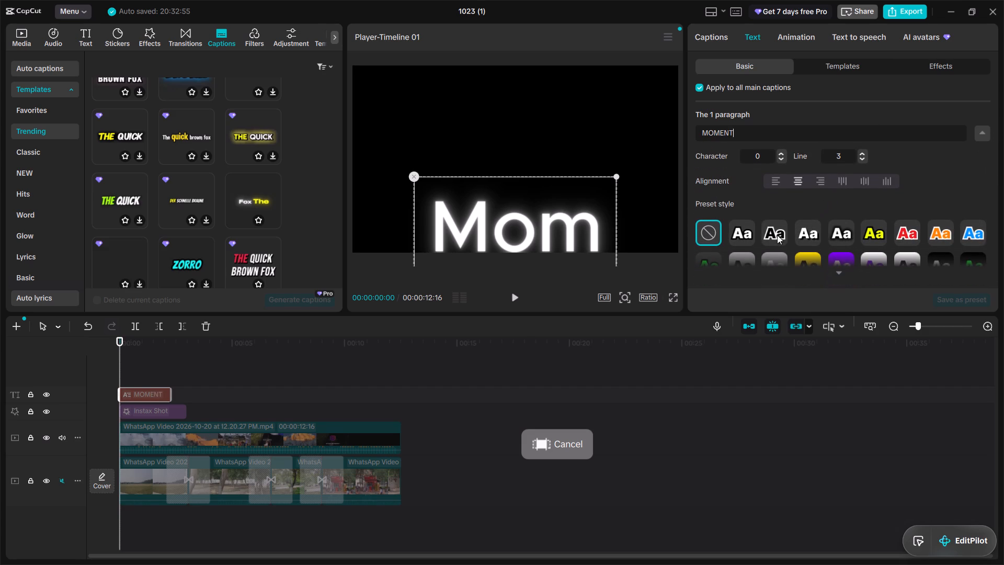
click(774, 127)
click(757, 131)
scroll(833, 223, down, 1)
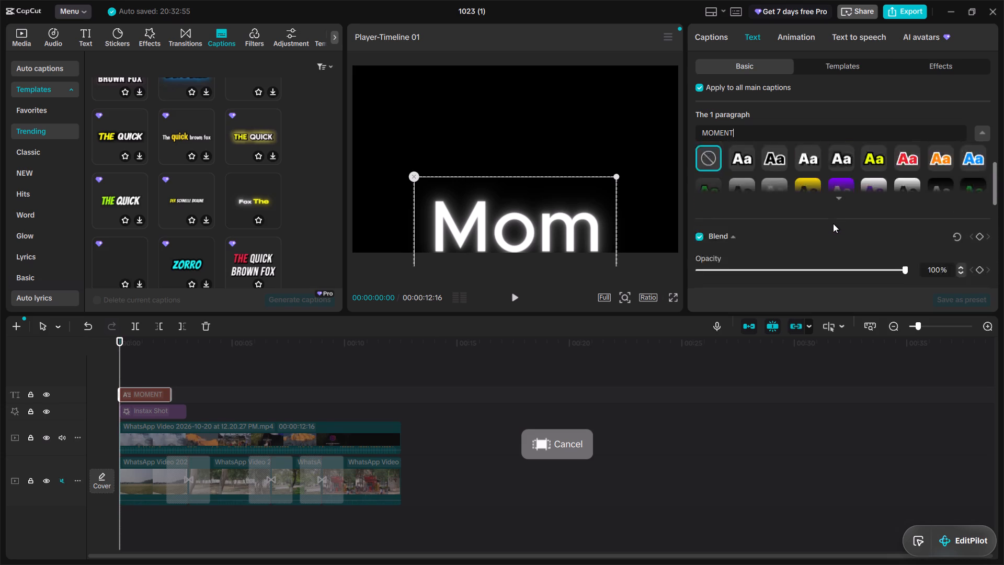
scroll(833, 223, down, 1)
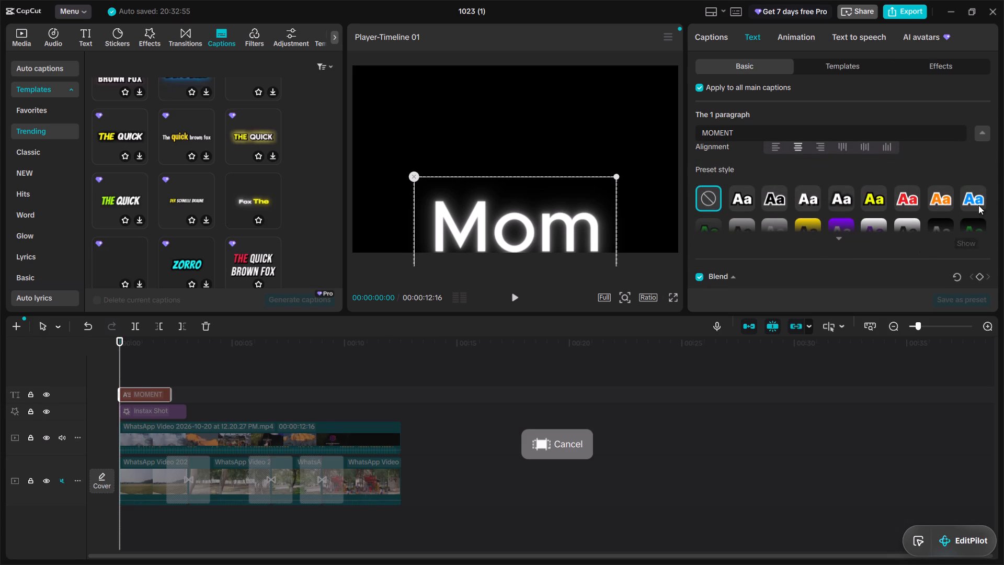
scroll(923, 204, down, 1)
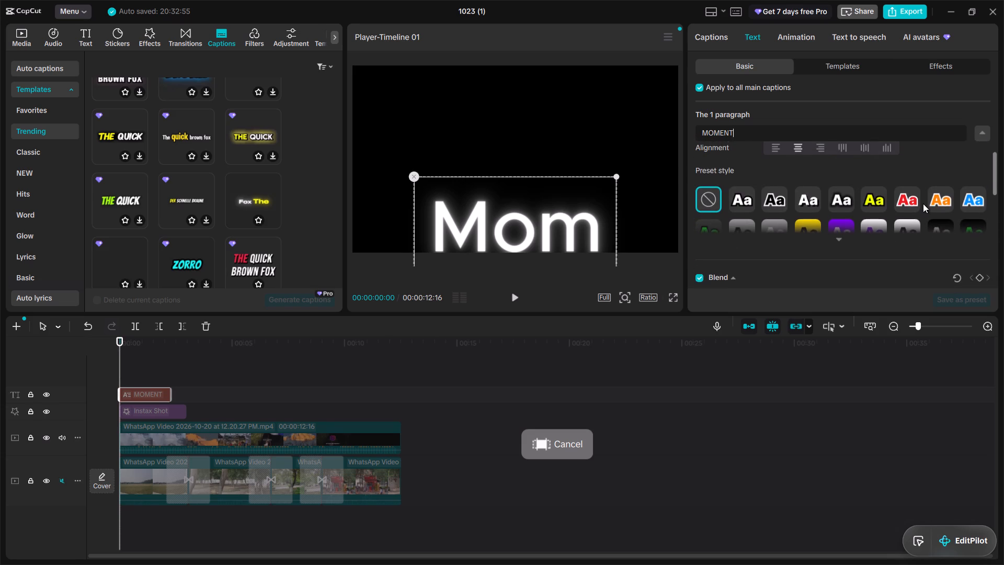
scroll(923, 204, left, 1)
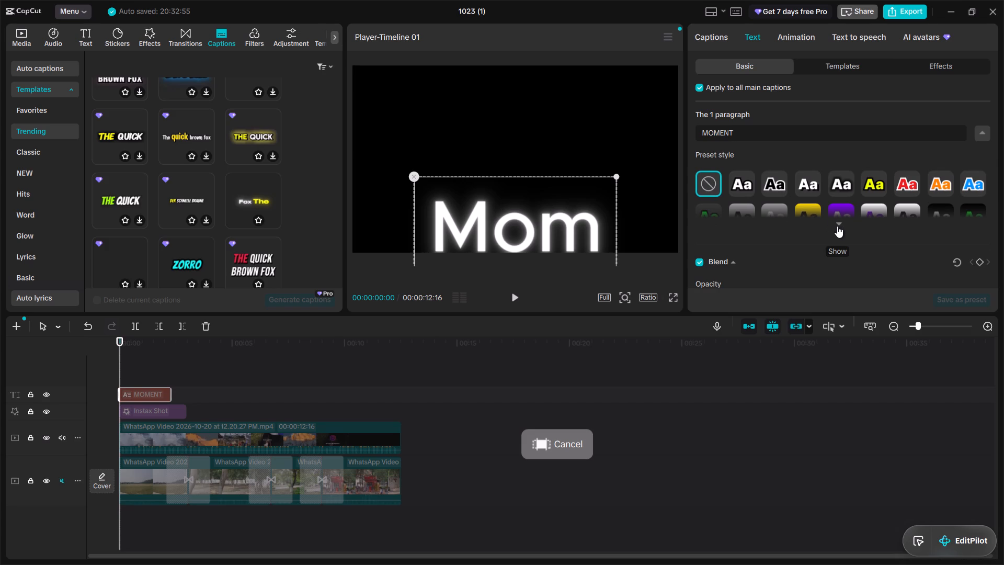
click(837, 226)
click(740, 252)
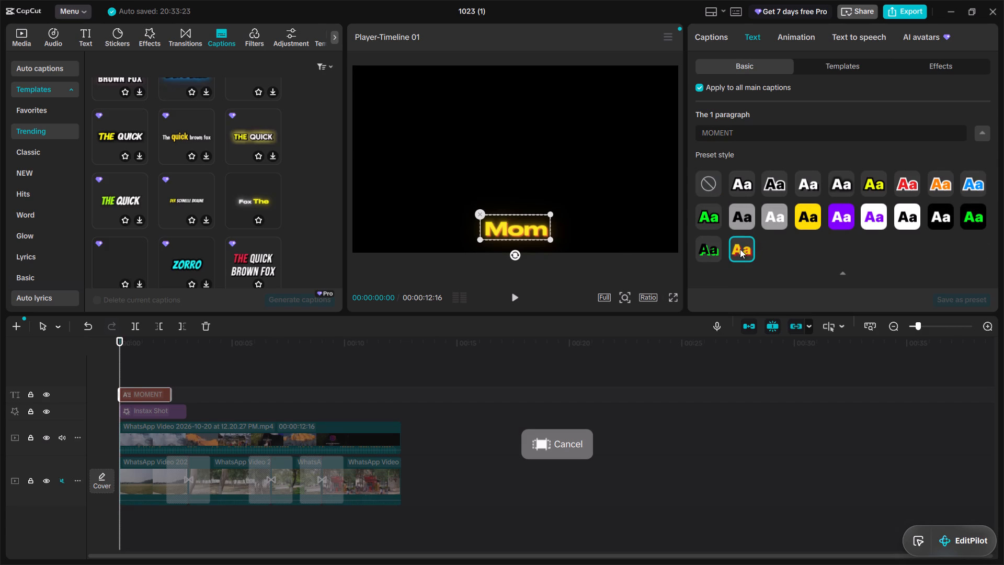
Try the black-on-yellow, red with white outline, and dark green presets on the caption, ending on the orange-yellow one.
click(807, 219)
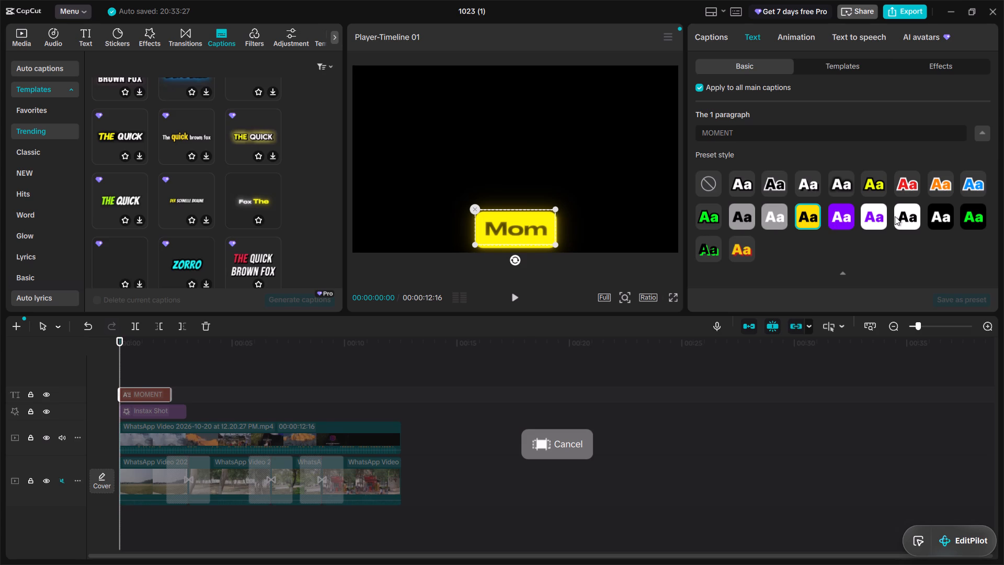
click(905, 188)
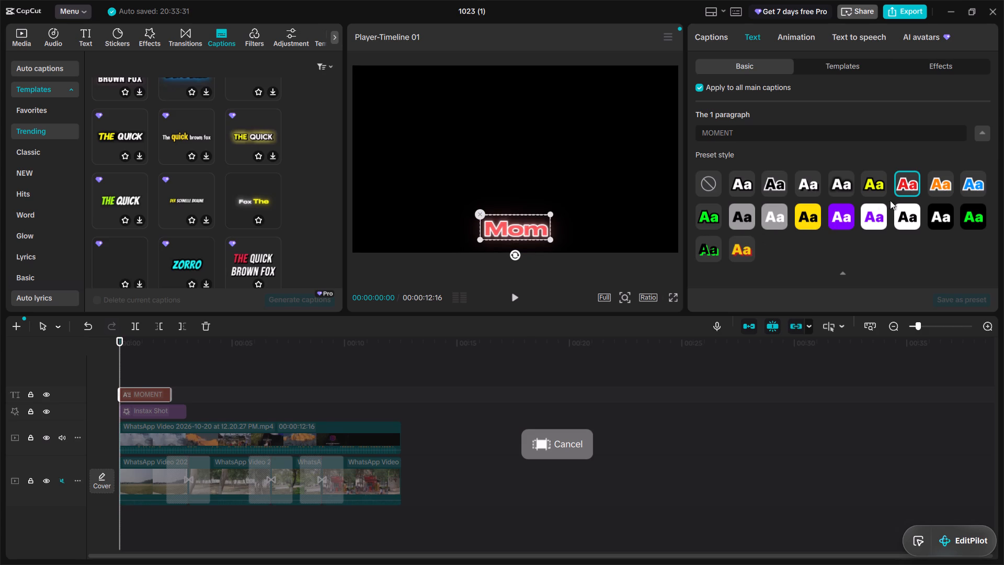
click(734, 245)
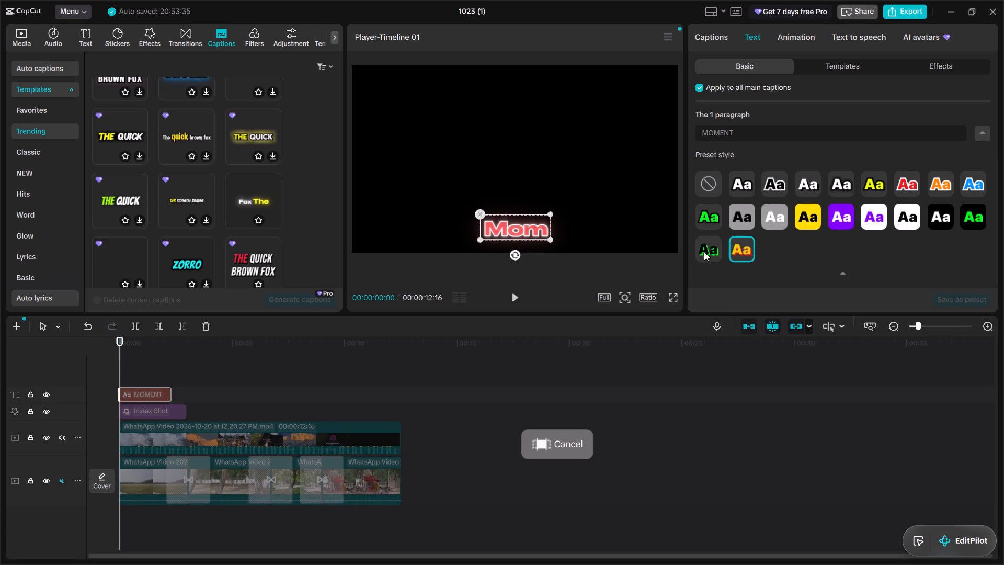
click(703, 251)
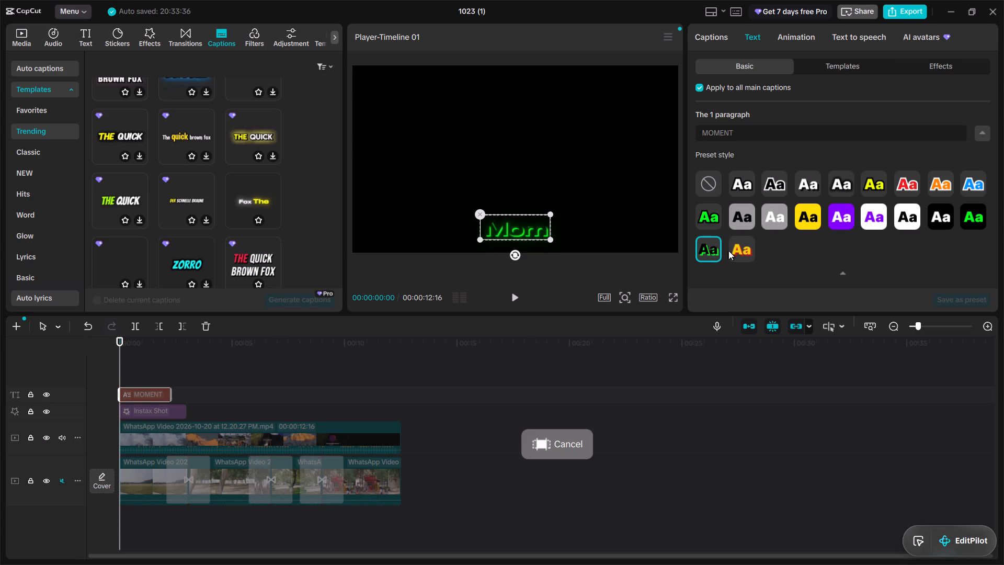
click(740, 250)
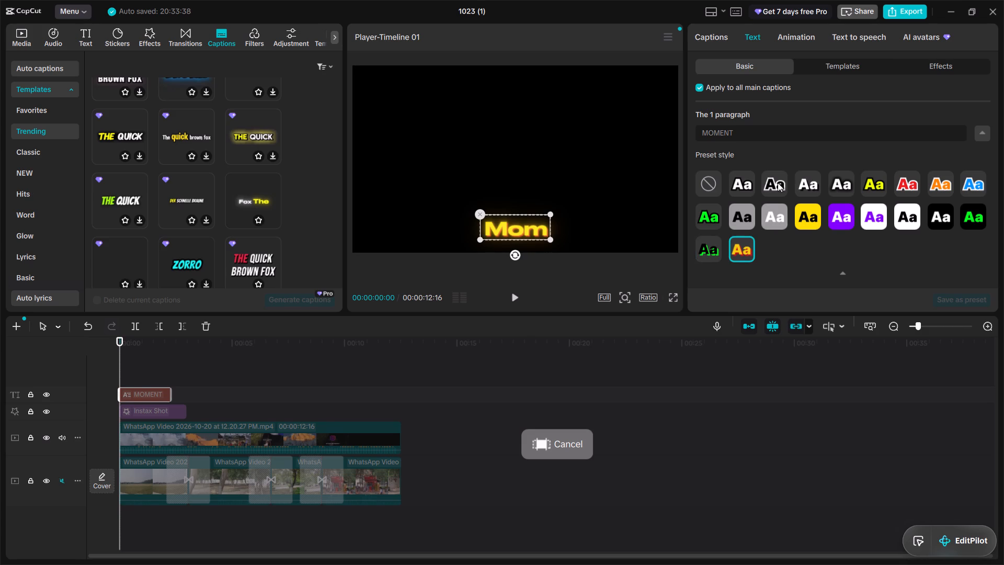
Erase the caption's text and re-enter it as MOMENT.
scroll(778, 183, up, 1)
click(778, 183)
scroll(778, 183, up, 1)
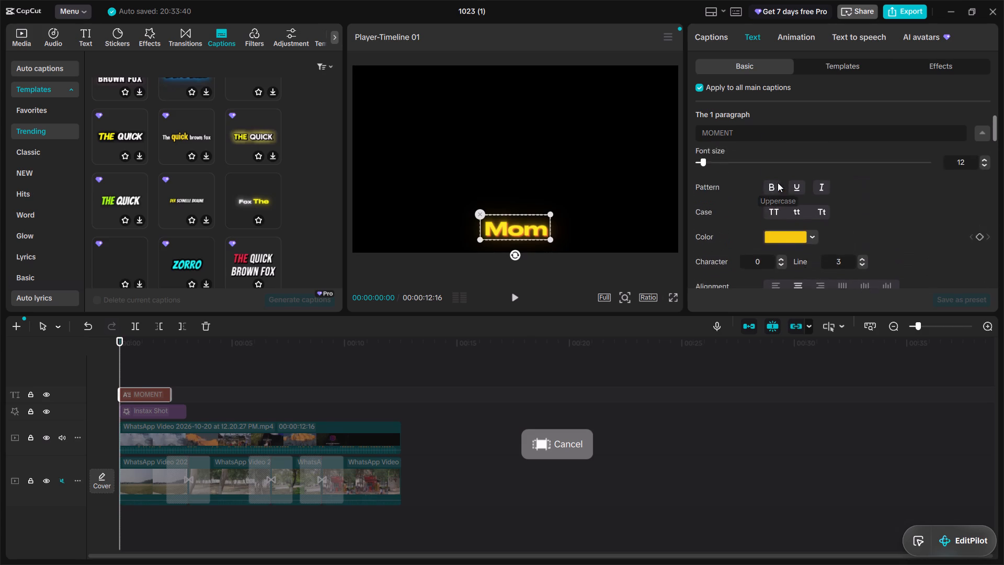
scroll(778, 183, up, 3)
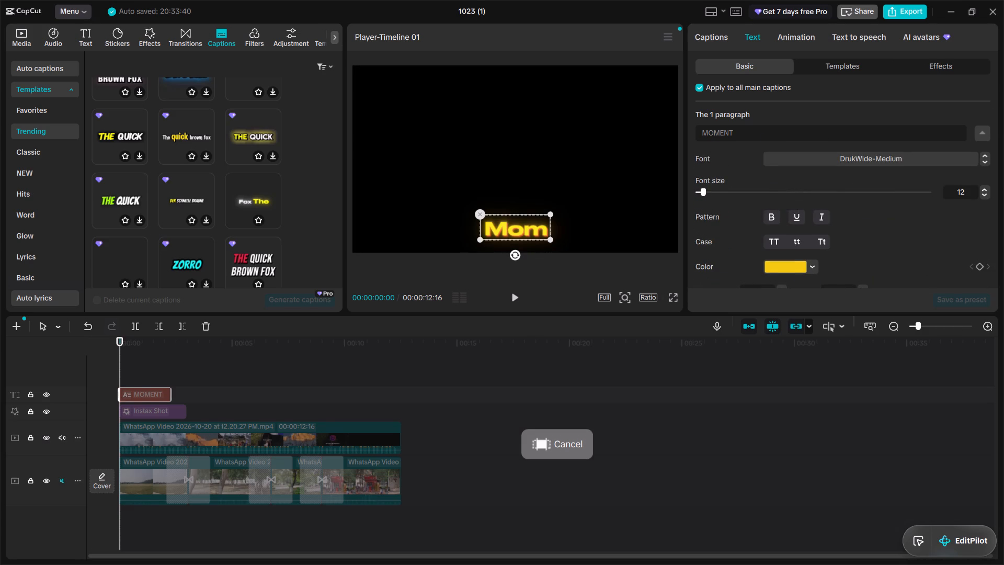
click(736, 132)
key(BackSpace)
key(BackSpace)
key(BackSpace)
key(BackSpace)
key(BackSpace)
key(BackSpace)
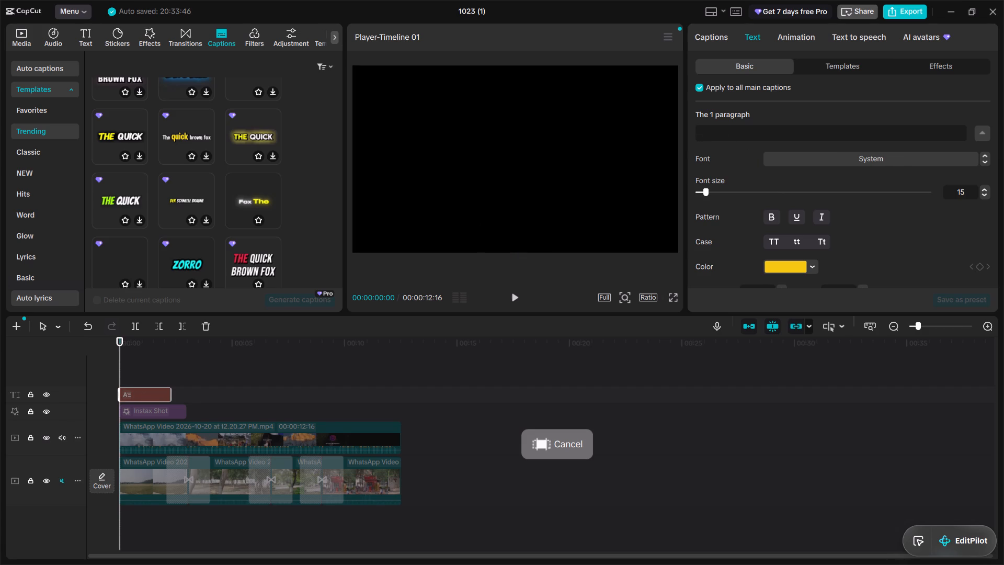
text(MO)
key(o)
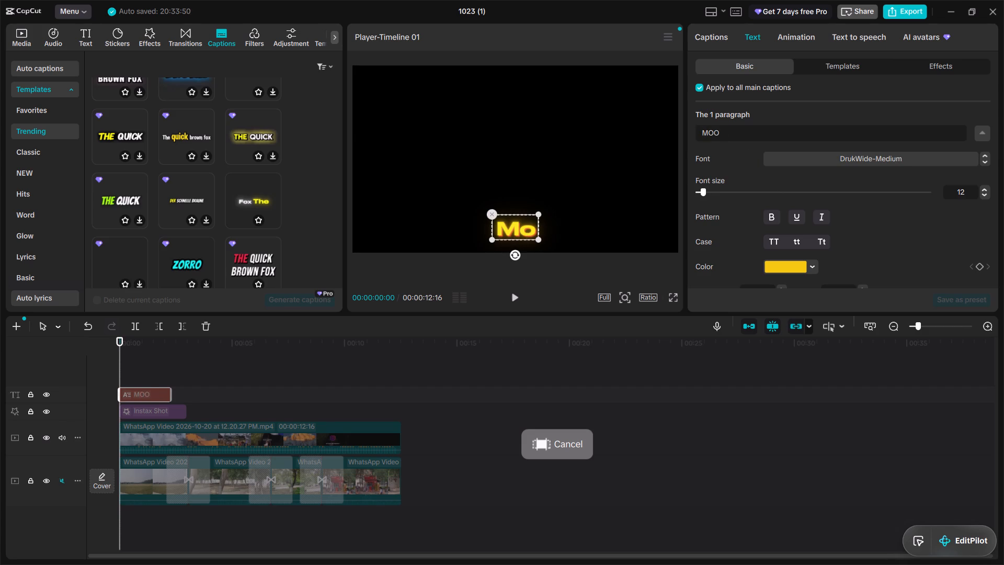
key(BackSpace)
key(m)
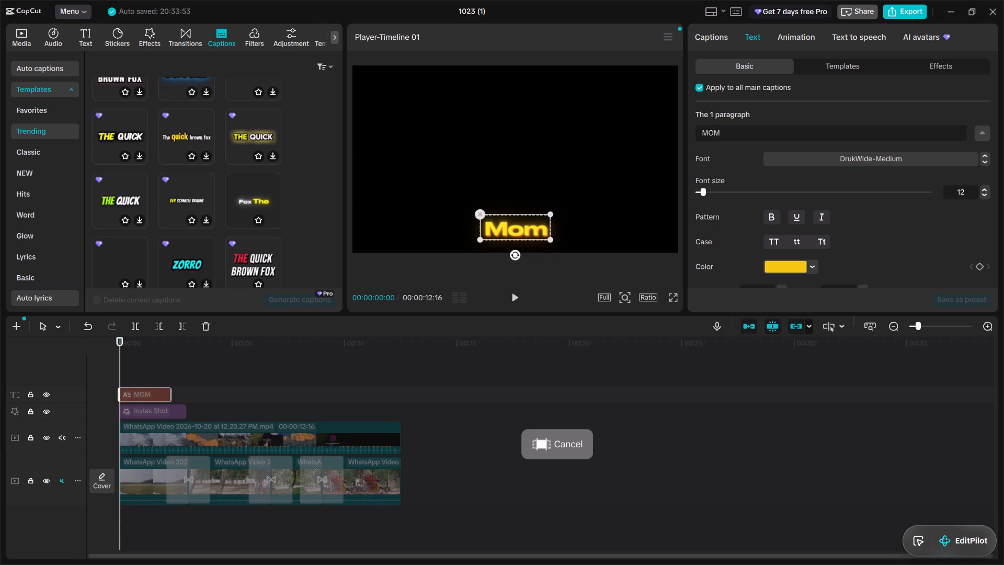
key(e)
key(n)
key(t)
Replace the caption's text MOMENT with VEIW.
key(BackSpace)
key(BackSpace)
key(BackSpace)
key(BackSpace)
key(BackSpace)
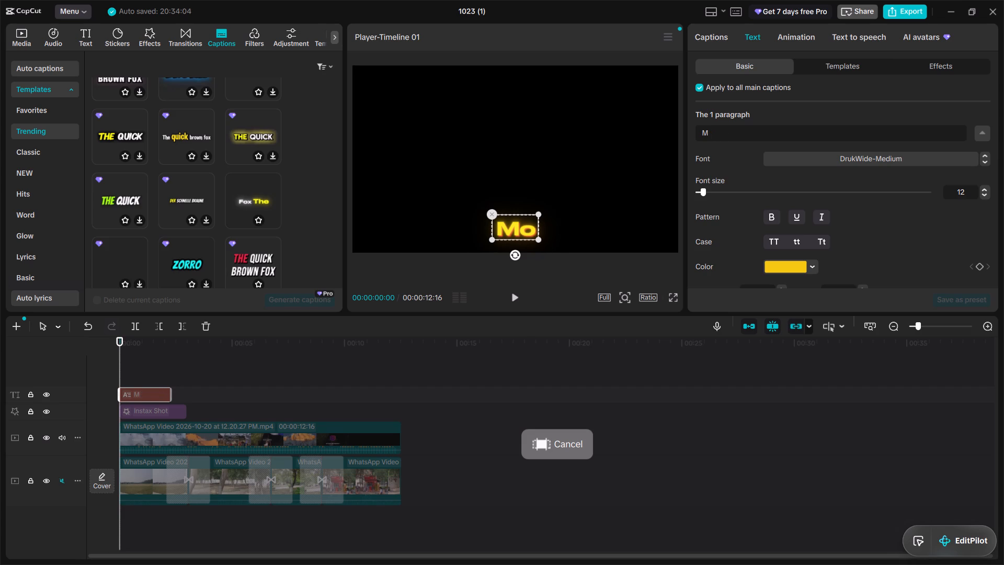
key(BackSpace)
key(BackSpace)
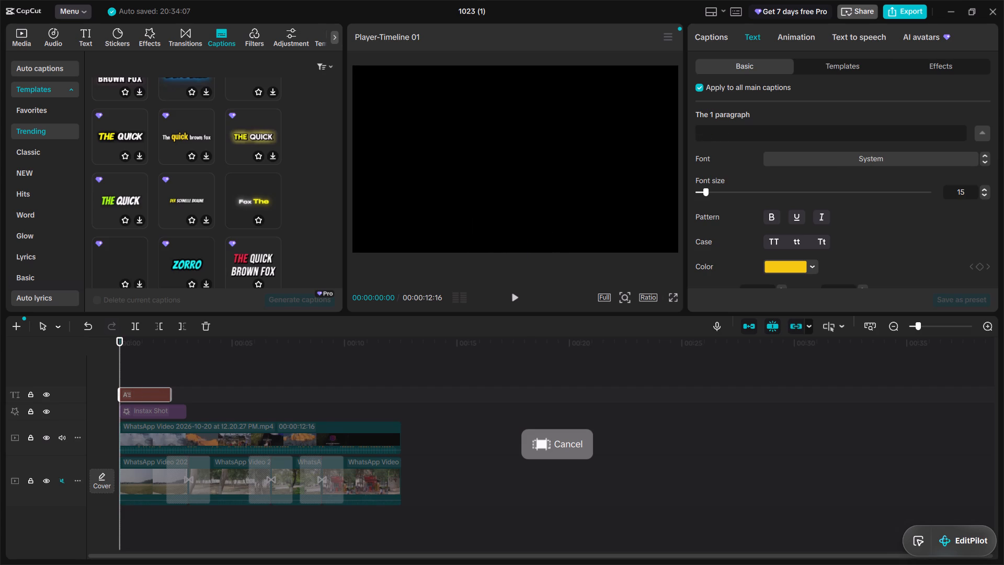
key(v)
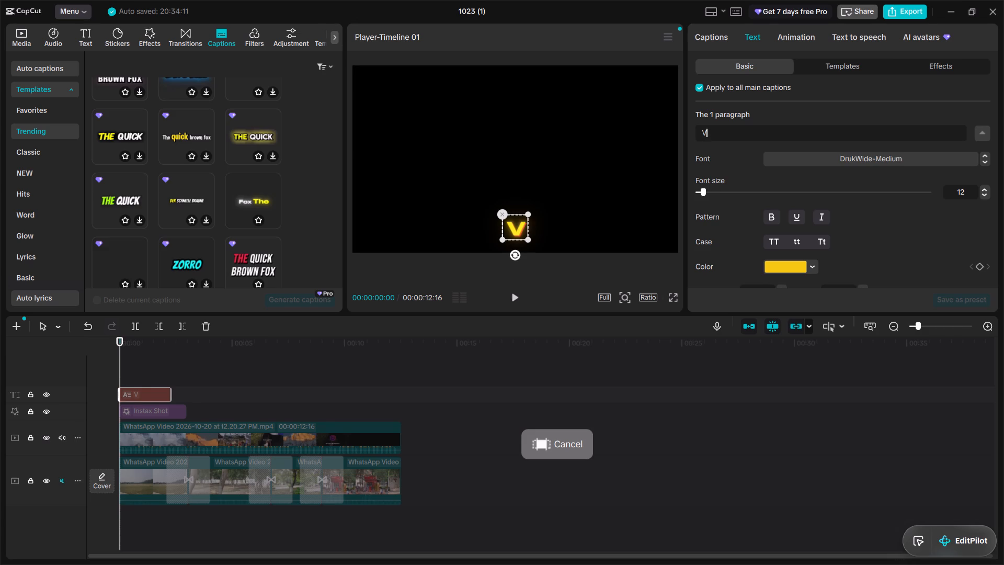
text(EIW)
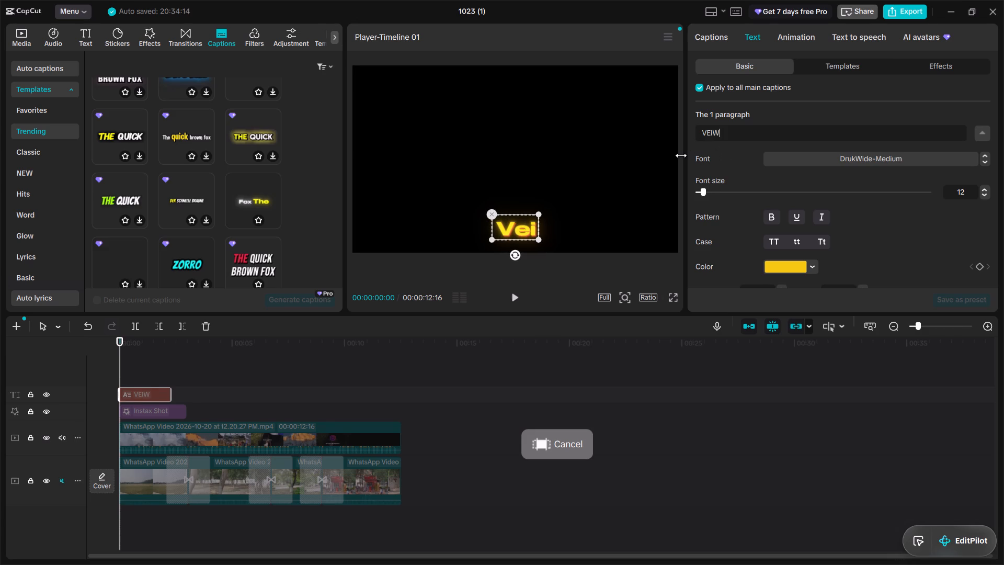
Preview the glowing Fox The caption template from the Trending templates.
click(255, 185)
double_click(255, 185)
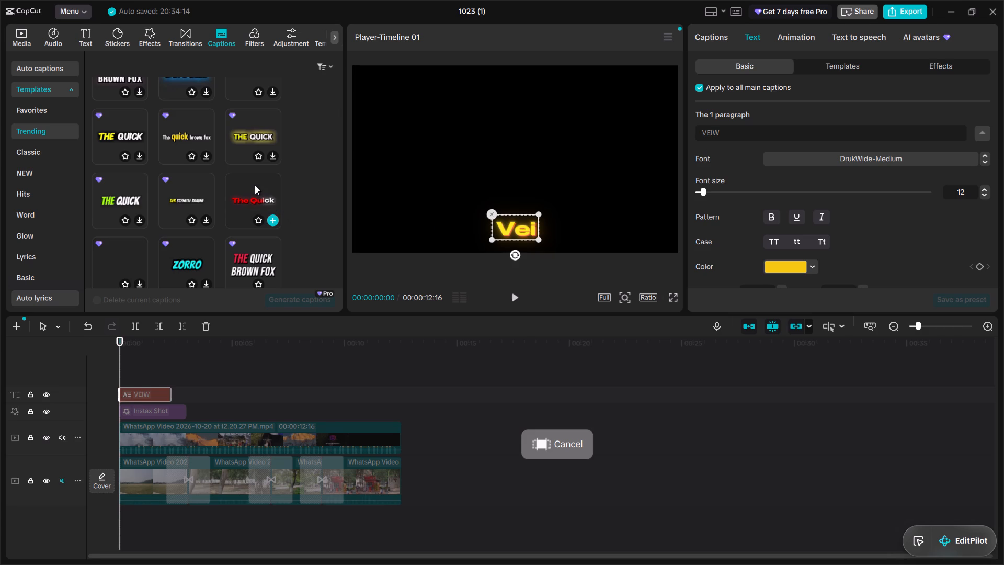
double_click(255, 185)
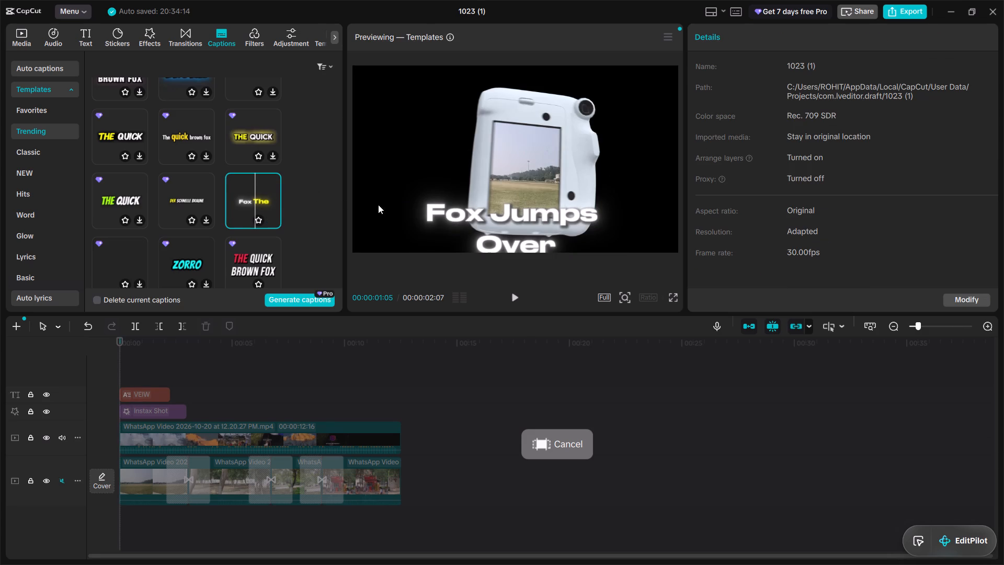
Look through the remaining Trending caption templates for a suitable style.
scroll(238, 211, down, 1)
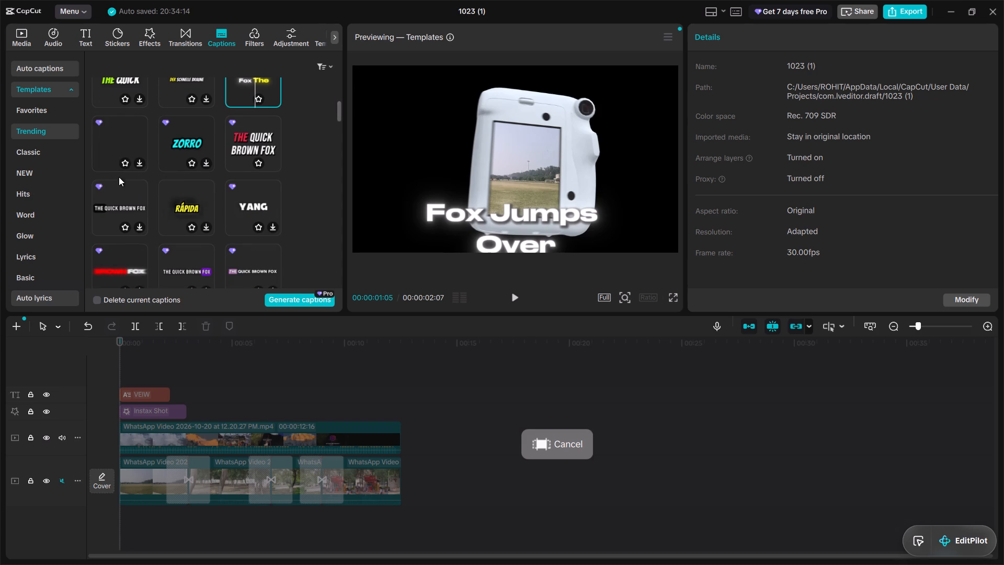
scroll(165, 196, down, 1)
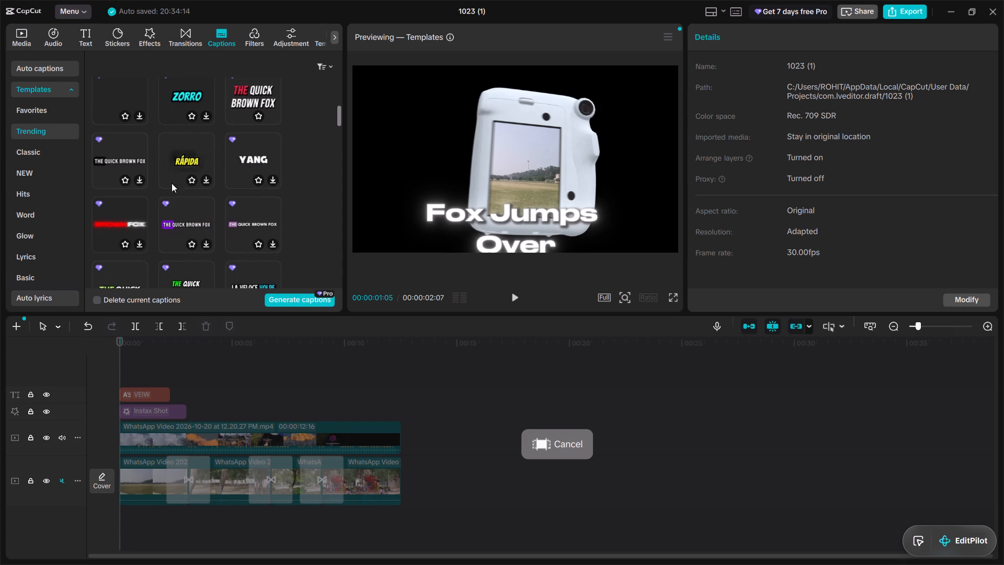
scroll(192, 203, down, 1)
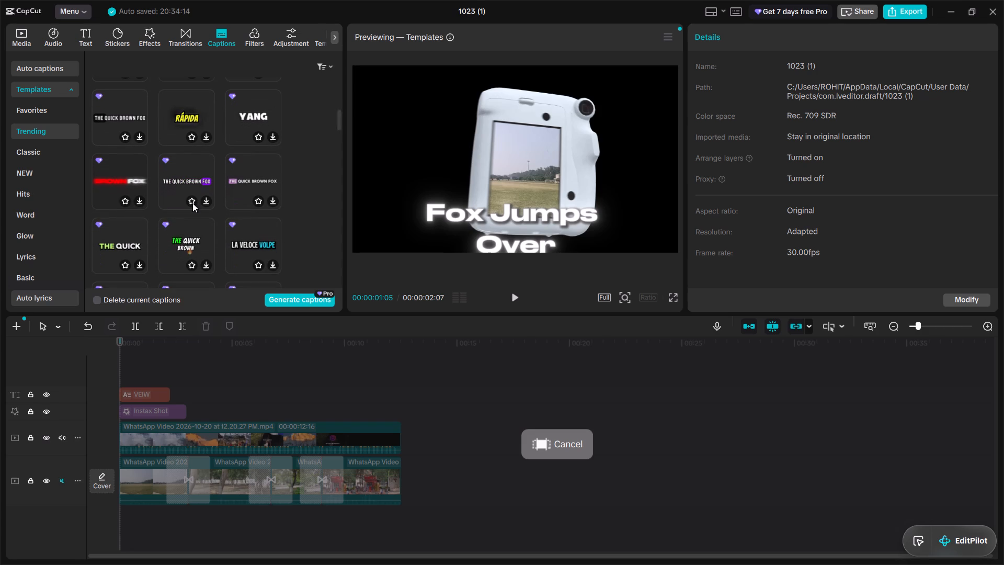
scroll(192, 203, down, 1)
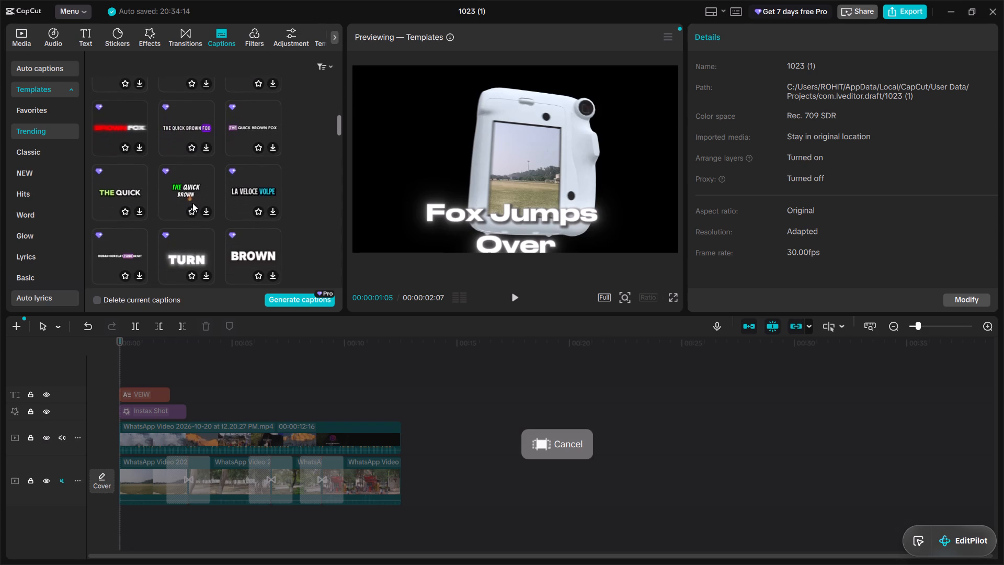
scroll(192, 203, down, 3)
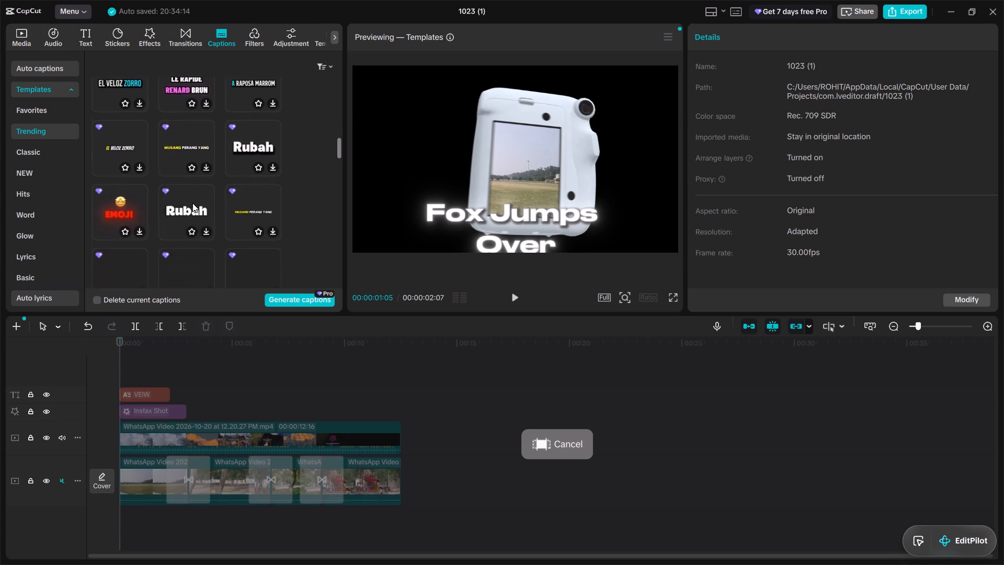
scroll(192, 203, down, 4)
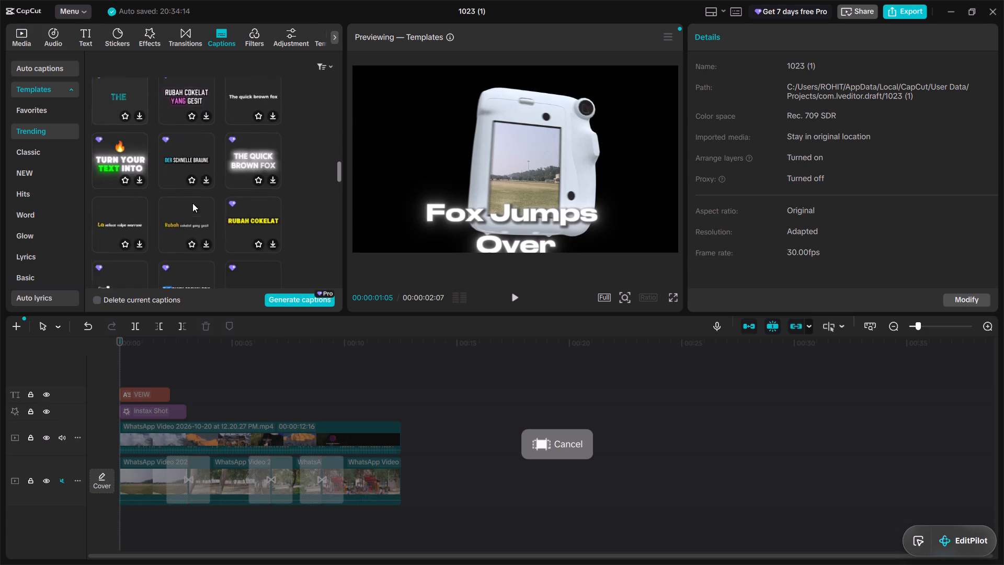
scroll(192, 203, down, 3)
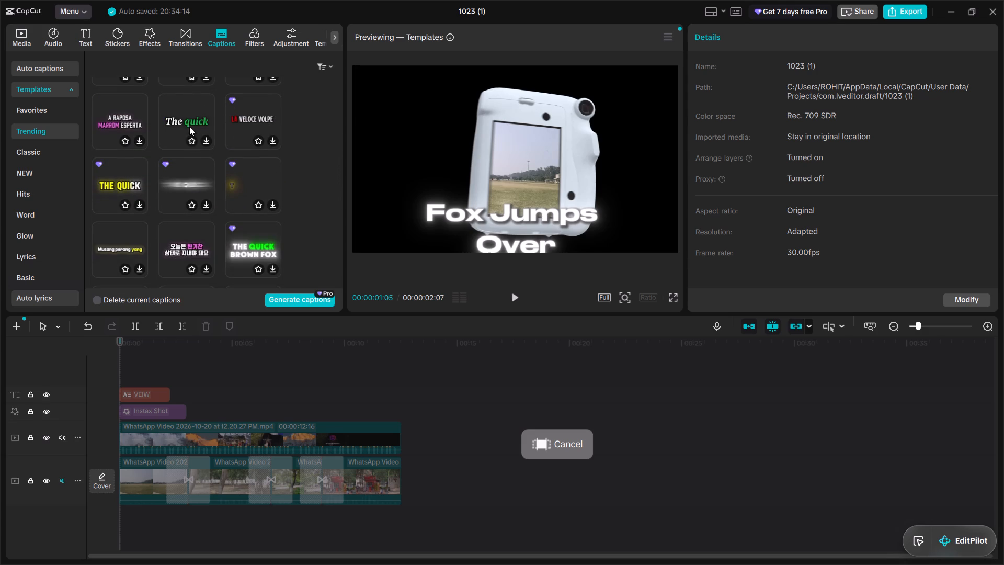
scroll(207, 193, down, 1)
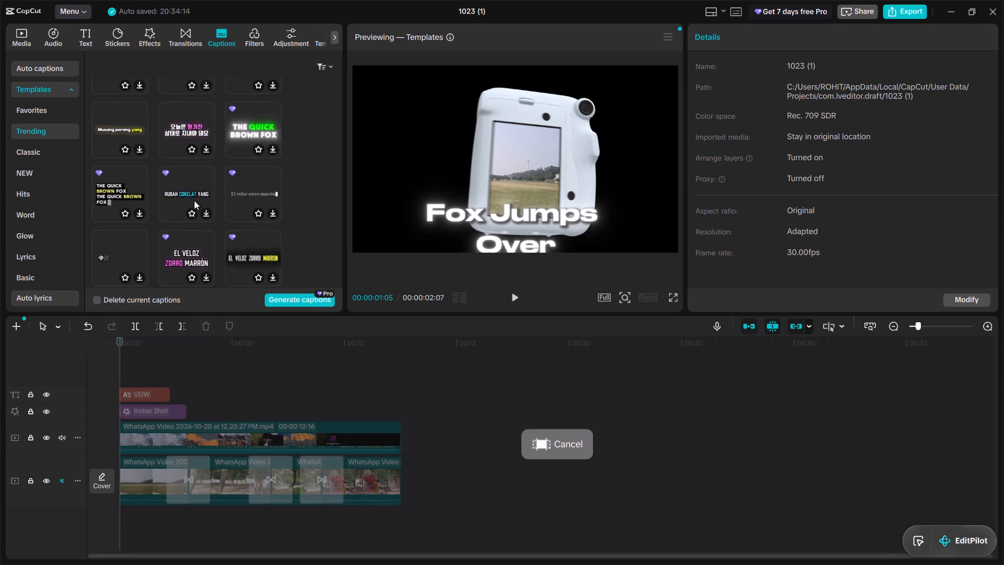
scroll(194, 200, down, 1)
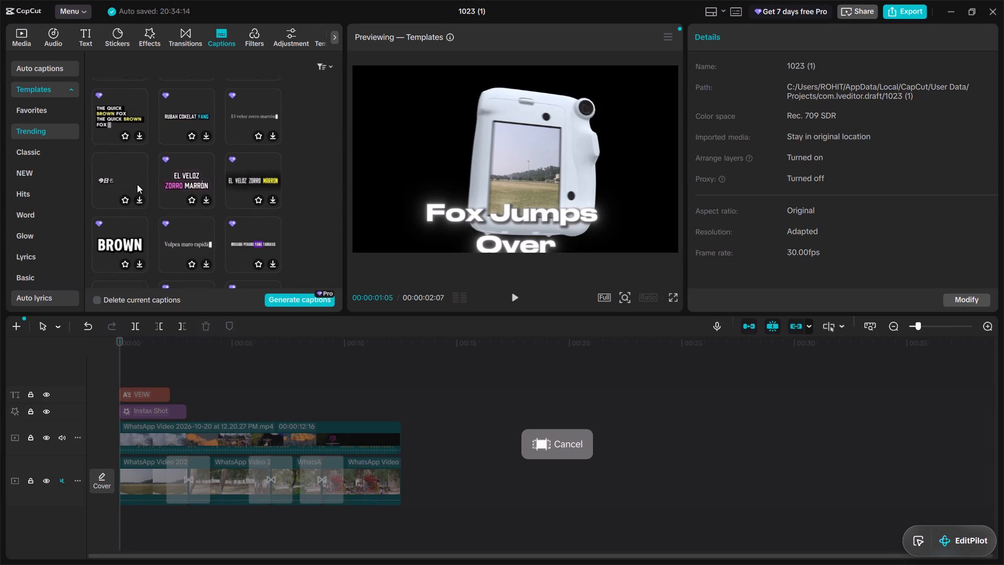
scroll(198, 235, down, 1)
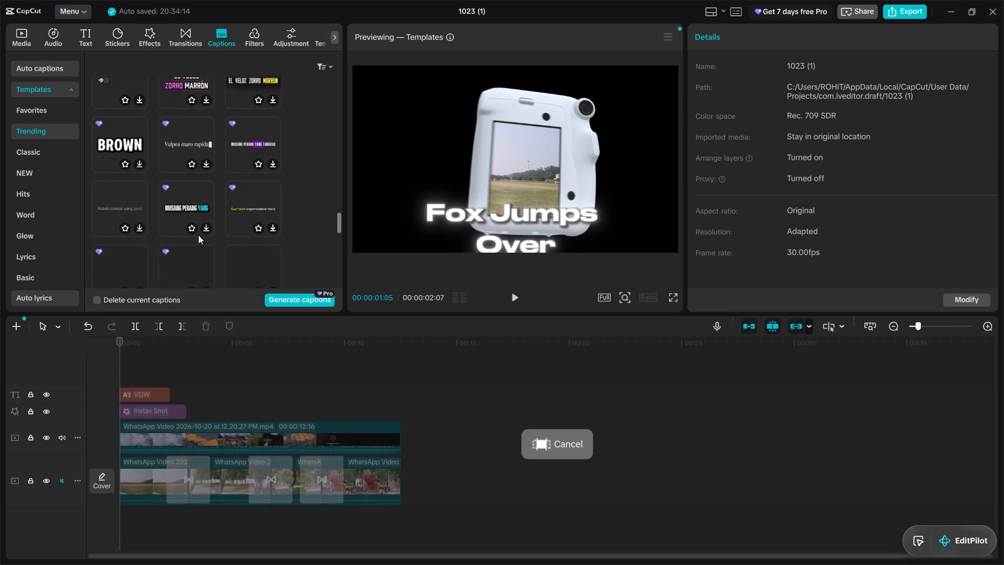
scroll(198, 235, down, 1)
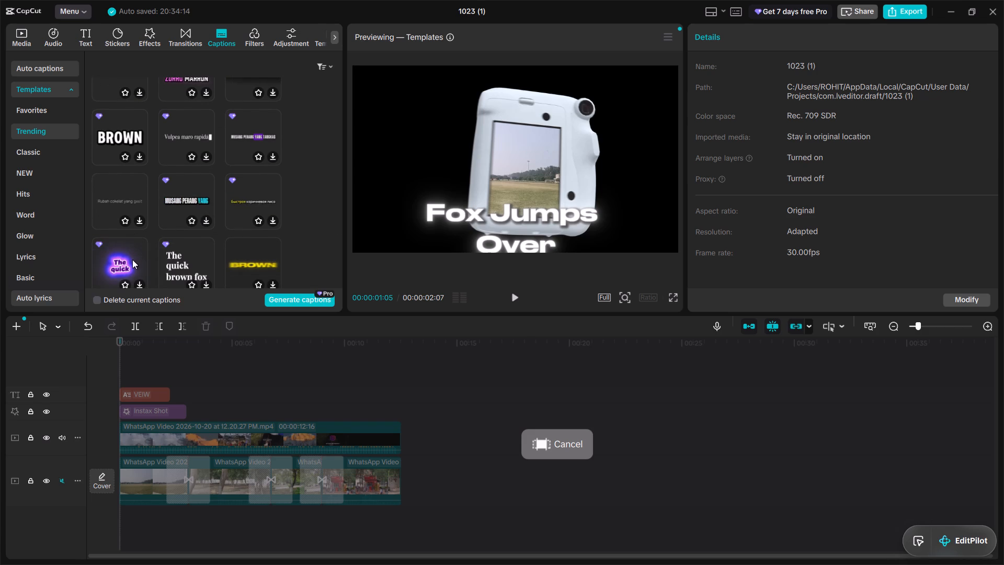
scroll(132, 259, down, 1)
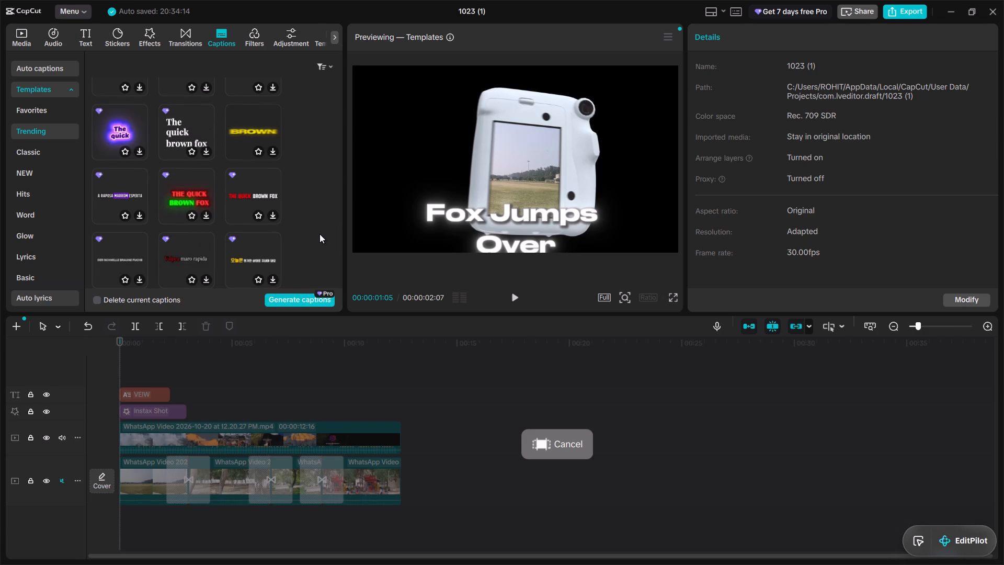
Return to the timeline, select the VEIW caption and play the video to check it.
click(457, 217)
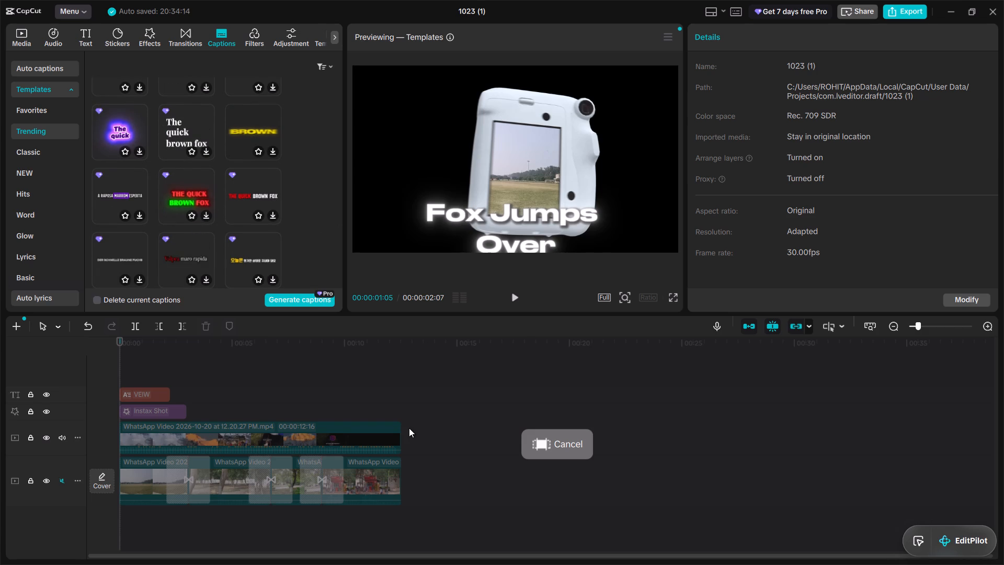
click(409, 428)
click(546, 435)
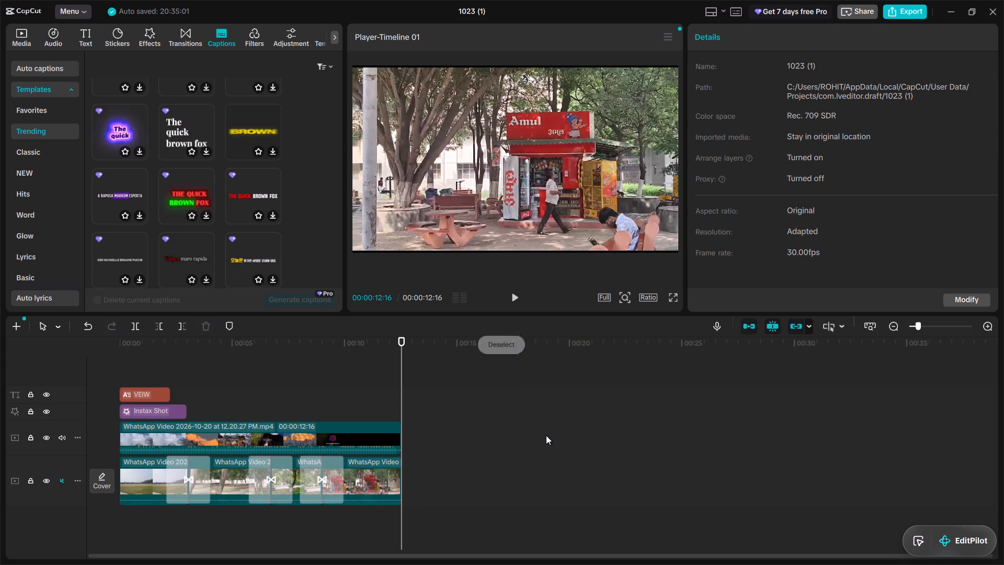
click(153, 396)
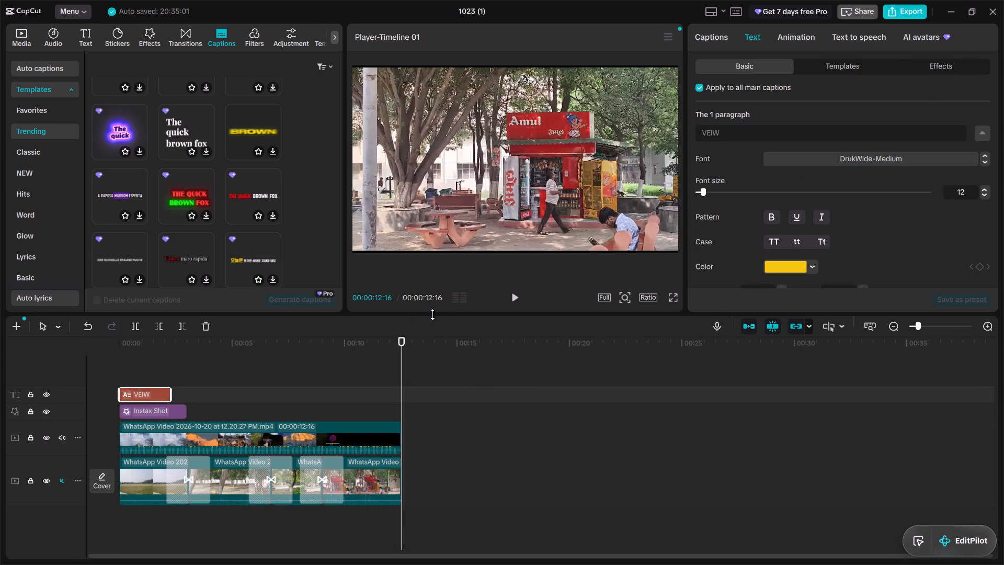
click(510, 295)
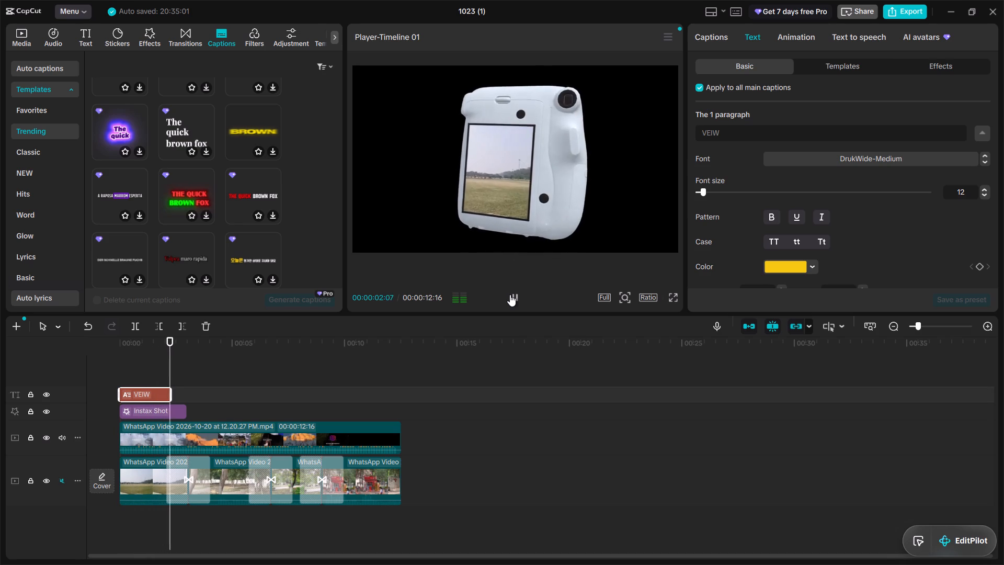
Delete the VEIW caption clip from the timeline.
click(165, 396)
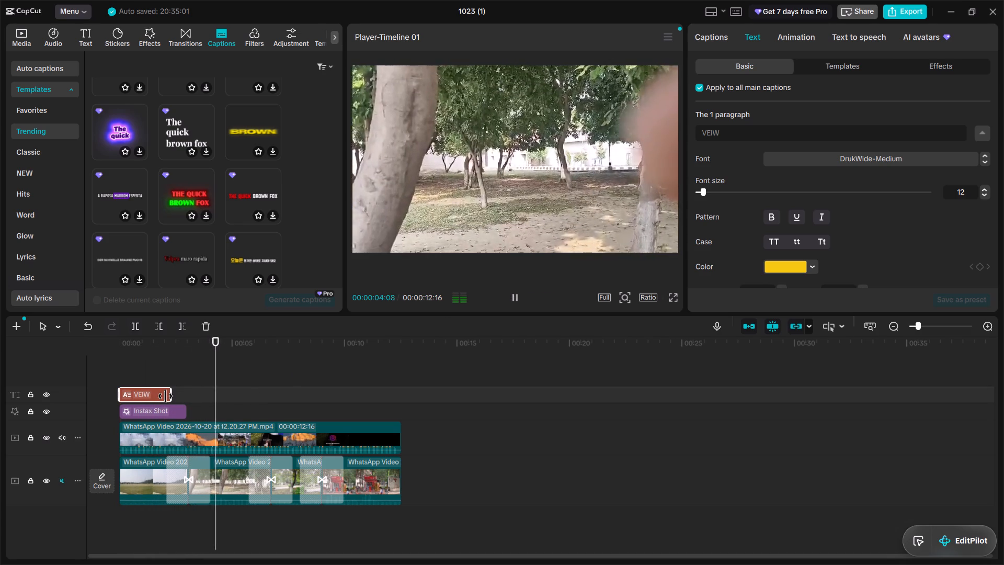
click(165, 396)
double_click(165, 396)
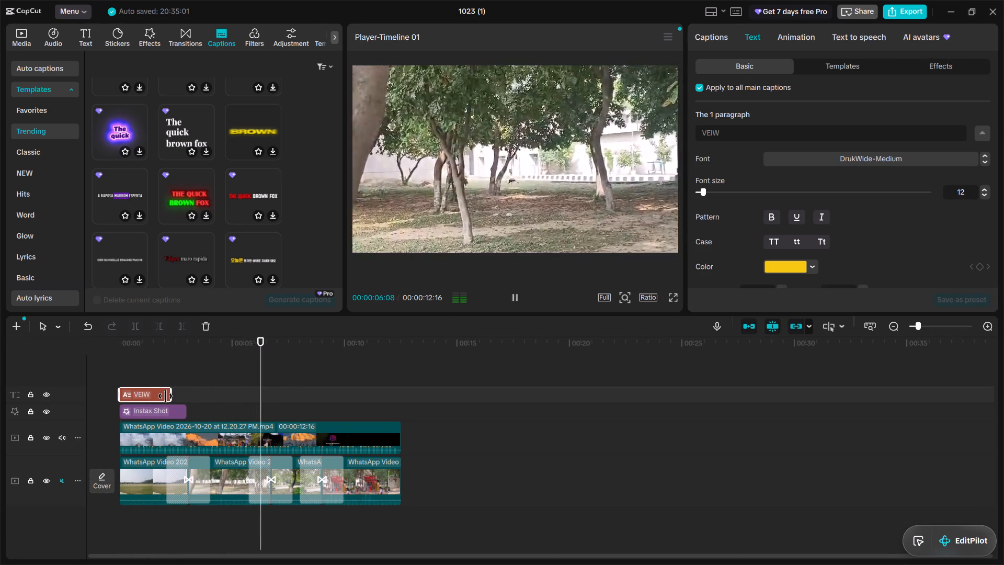
click(207, 321)
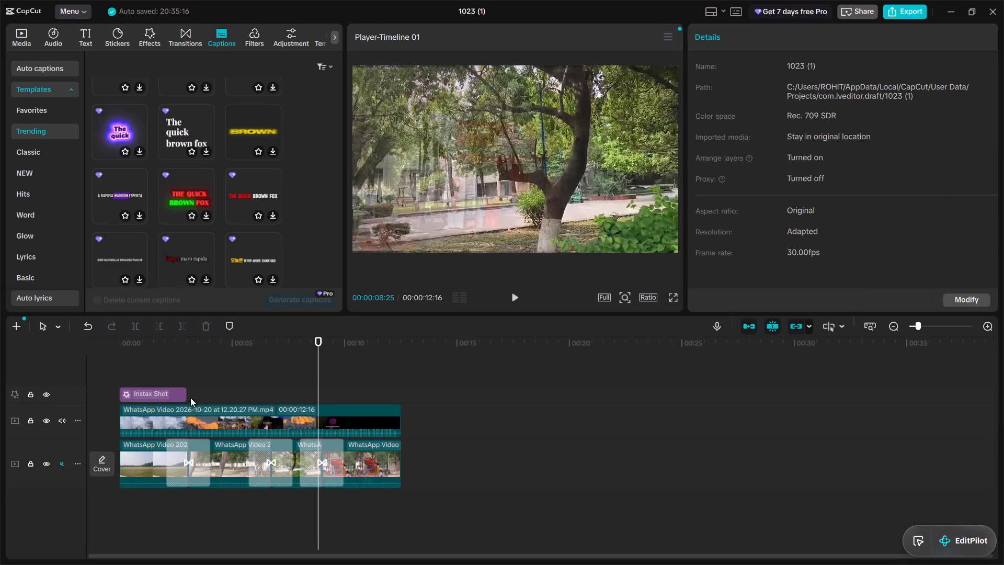
Browse the Classic, NEW, Hits, Word and Glow caption template categories for an alternative style.
click(46, 146)
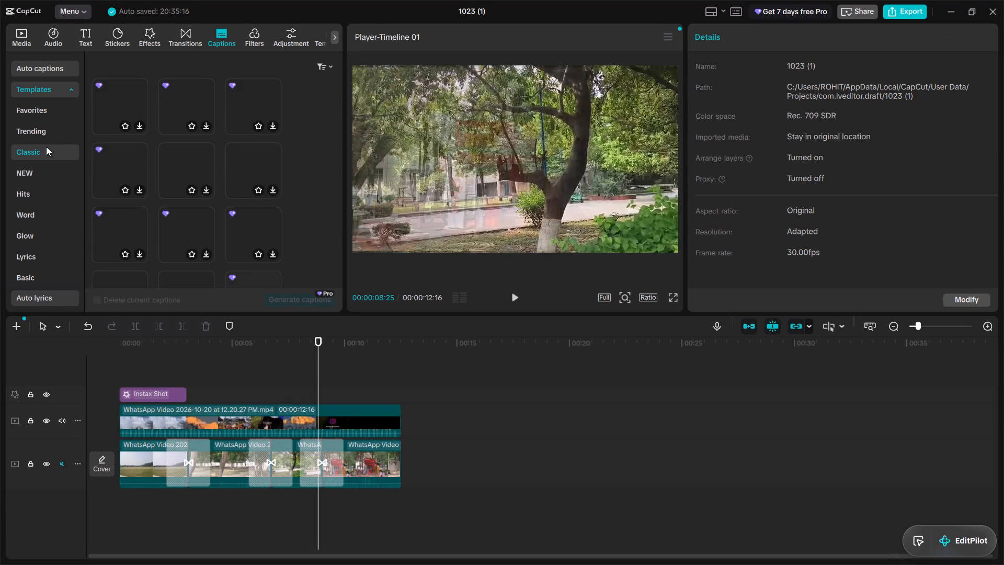
click(44, 173)
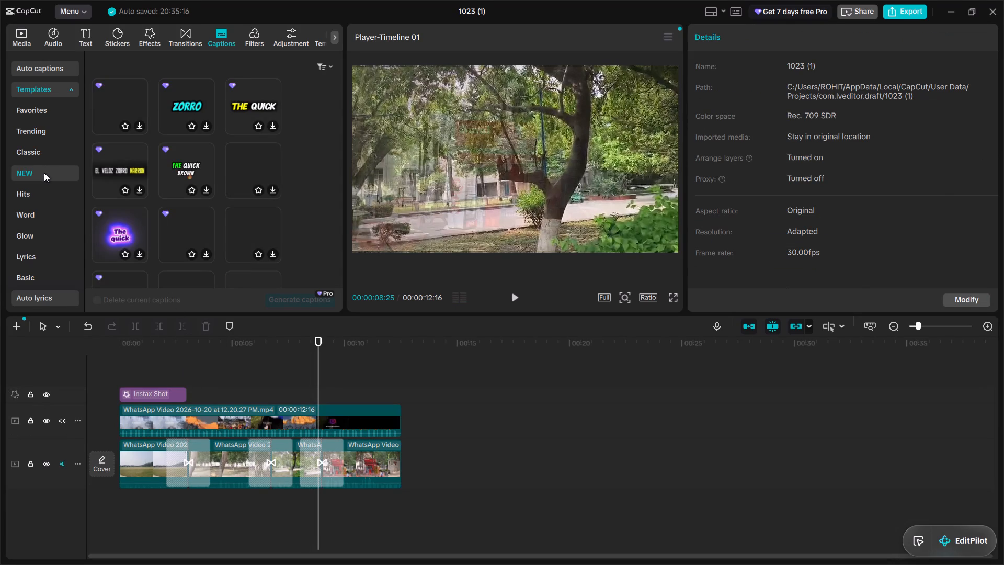
click(47, 189)
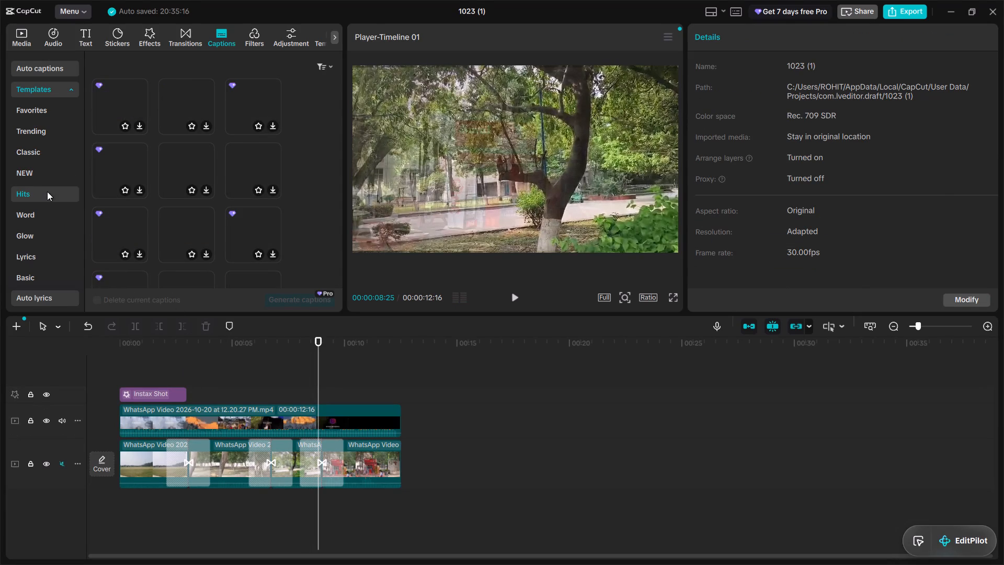
click(47, 206)
click(48, 207)
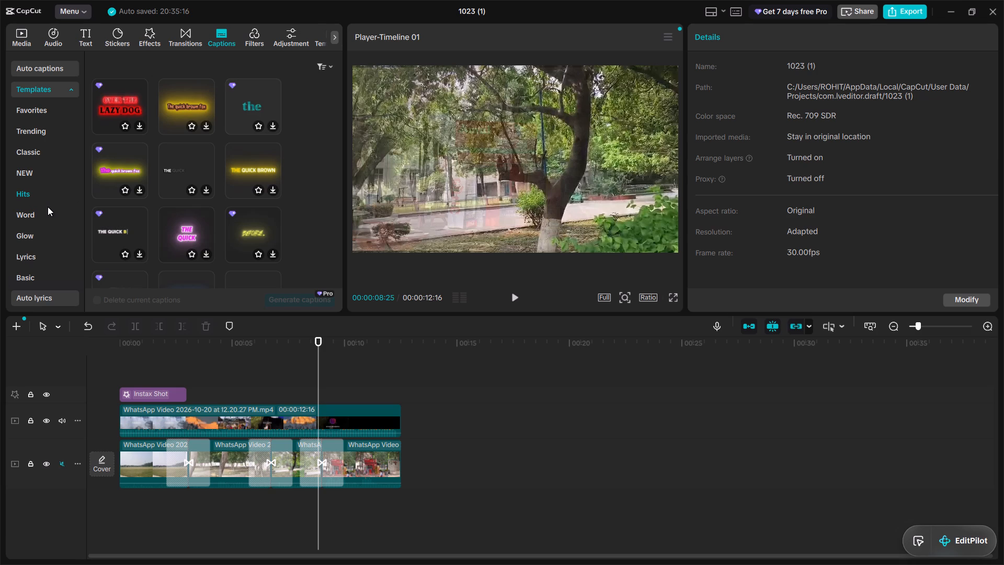
click(48, 208)
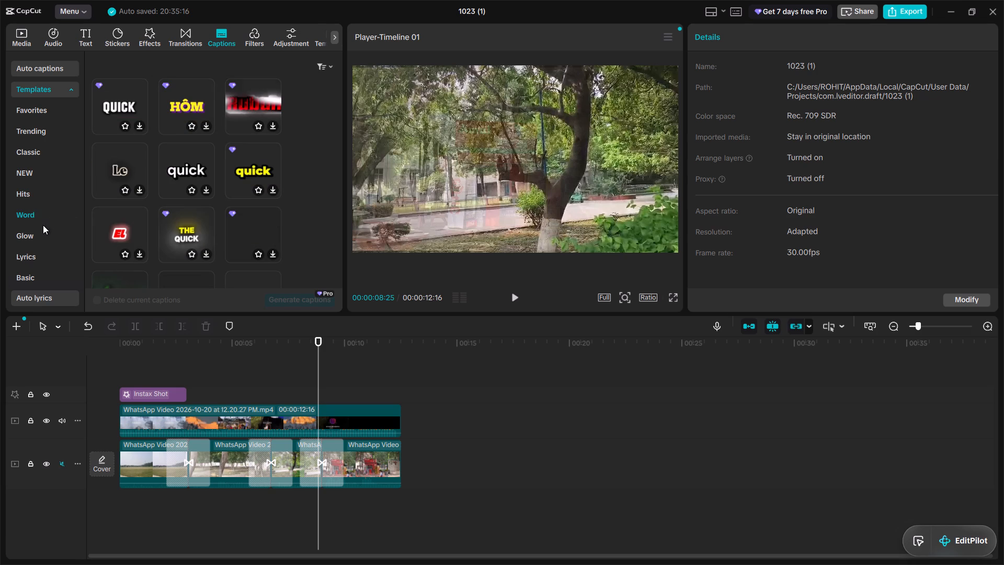
click(42, 227)
click(42, 236)
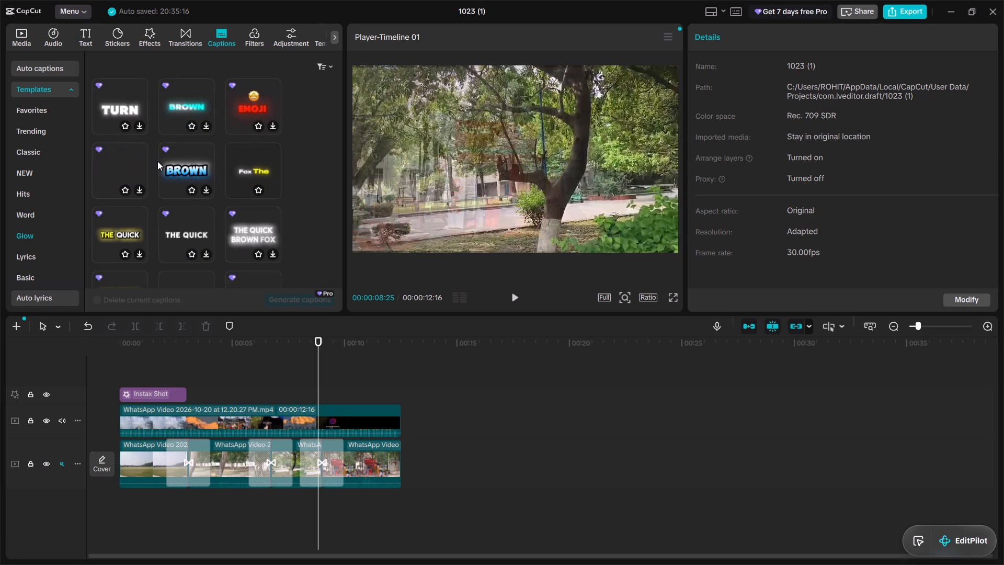
scroll(157, 161, down, 1)
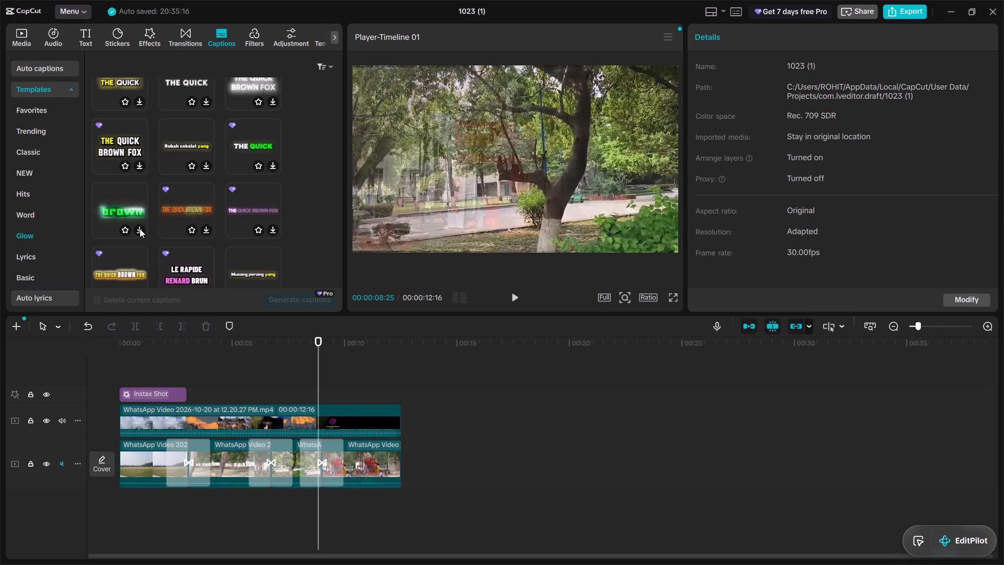
scroll(167, 156, up, 1)
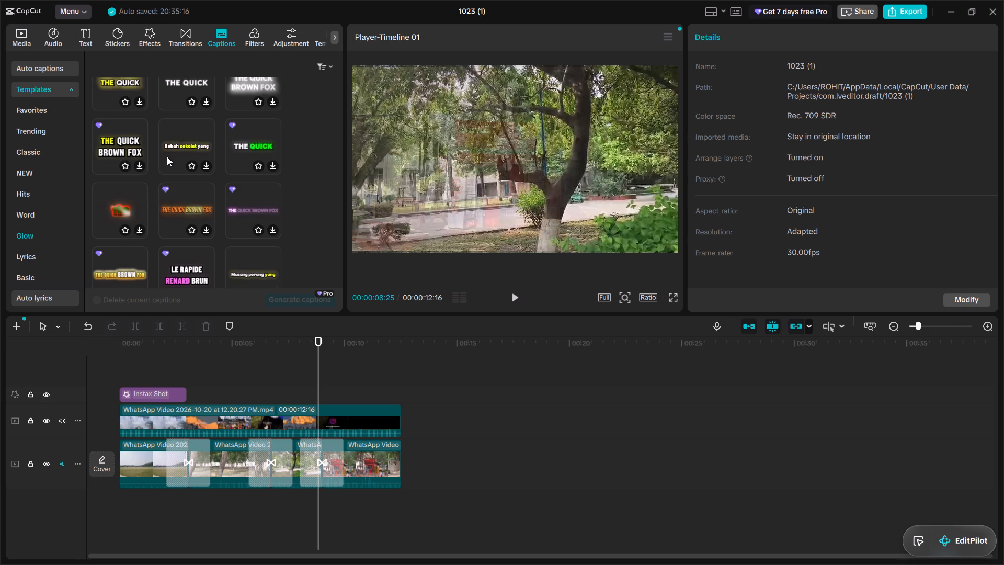
scroll(167, 156, up, 1)
Place the playhead at about 00:00:04:02 and preview the Dreamy Dusk filter from the Featured filters.
click(259, 30)
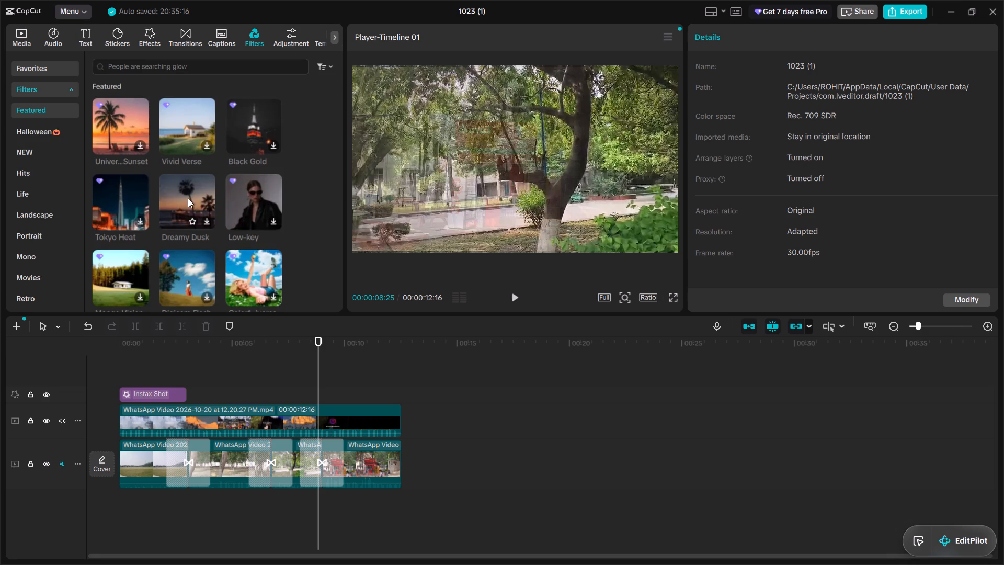
click(133, 363)
click(196, 375)
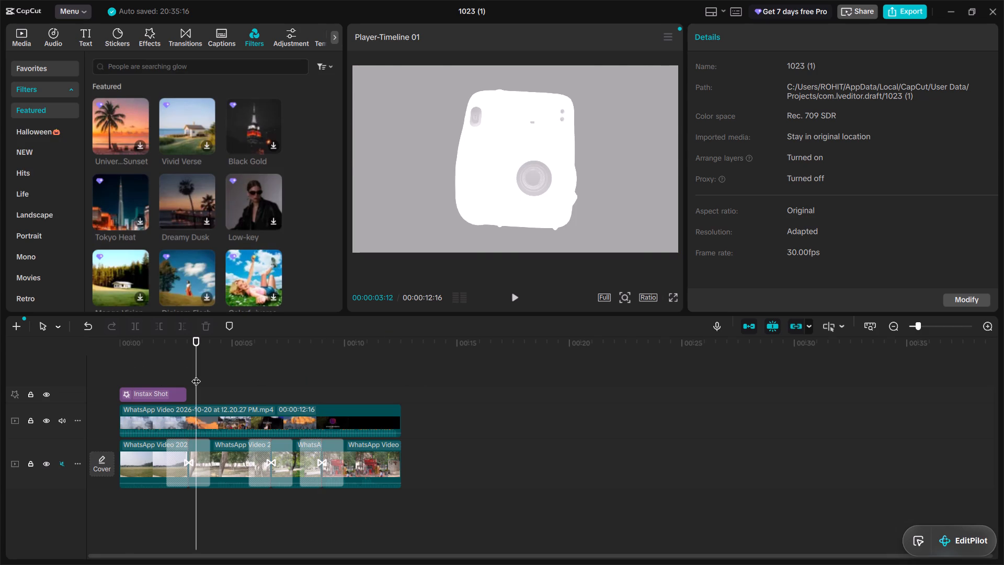
click(215, 371)
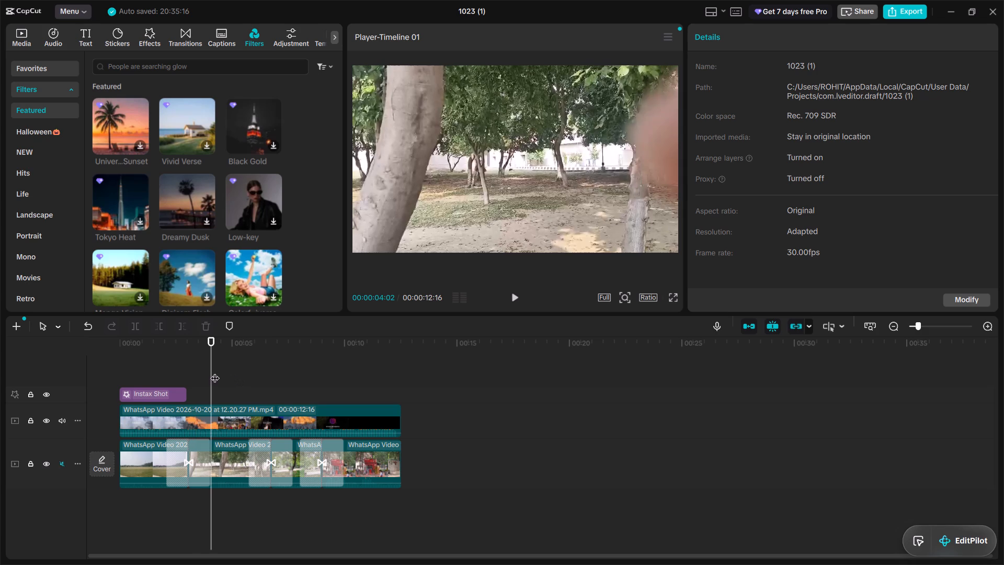
double_click(206, 222)
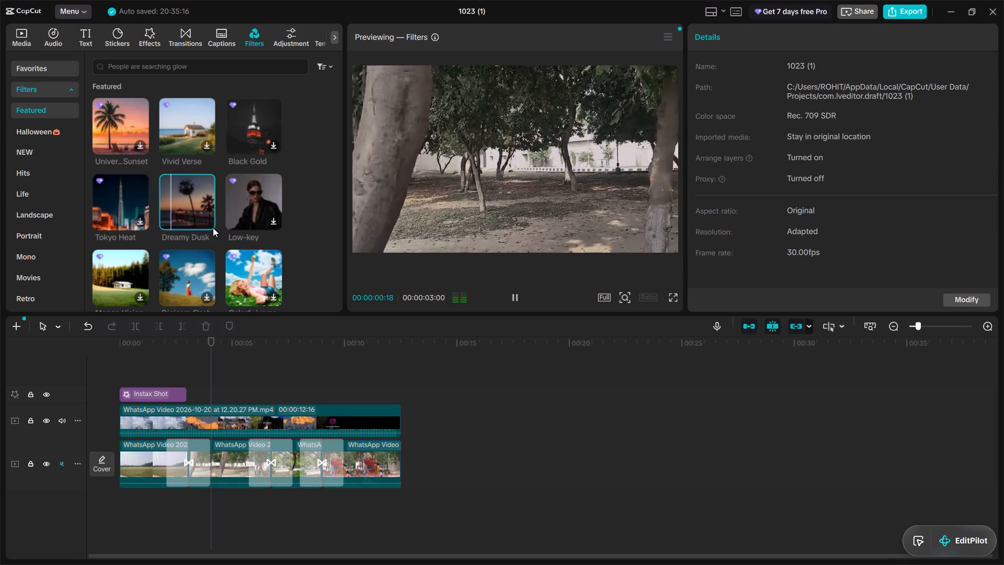
Look through more Featured filters, and preview the Sunlight filter from the NEW filter category.
scroll(195, 267, down, 1)
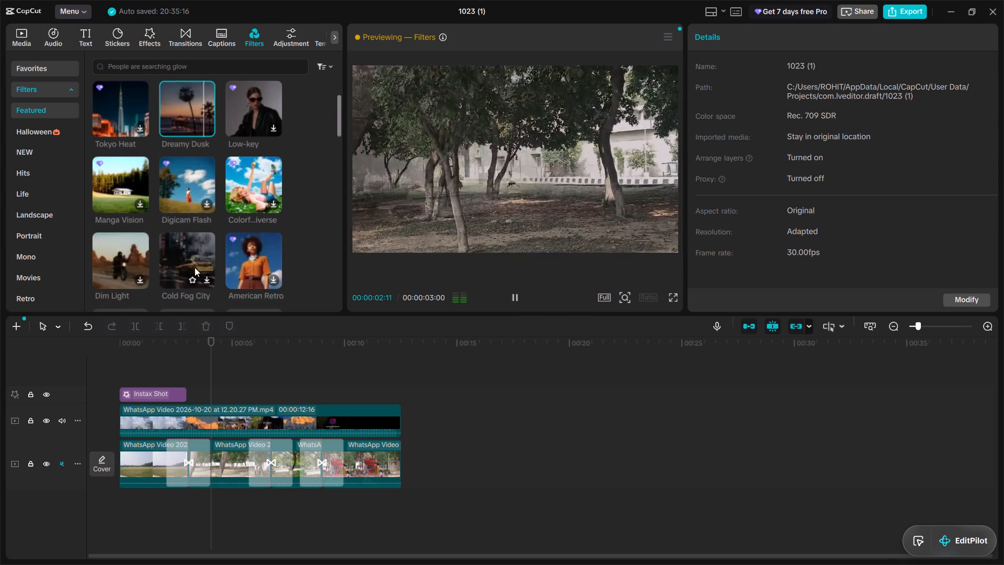
scroll(195, 267, down, 1)
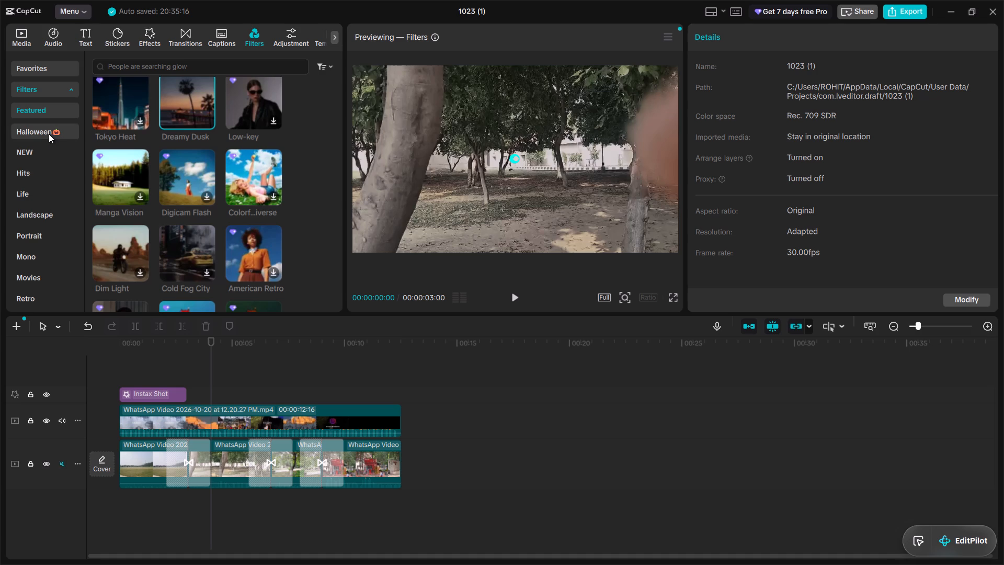
click(41, 152)
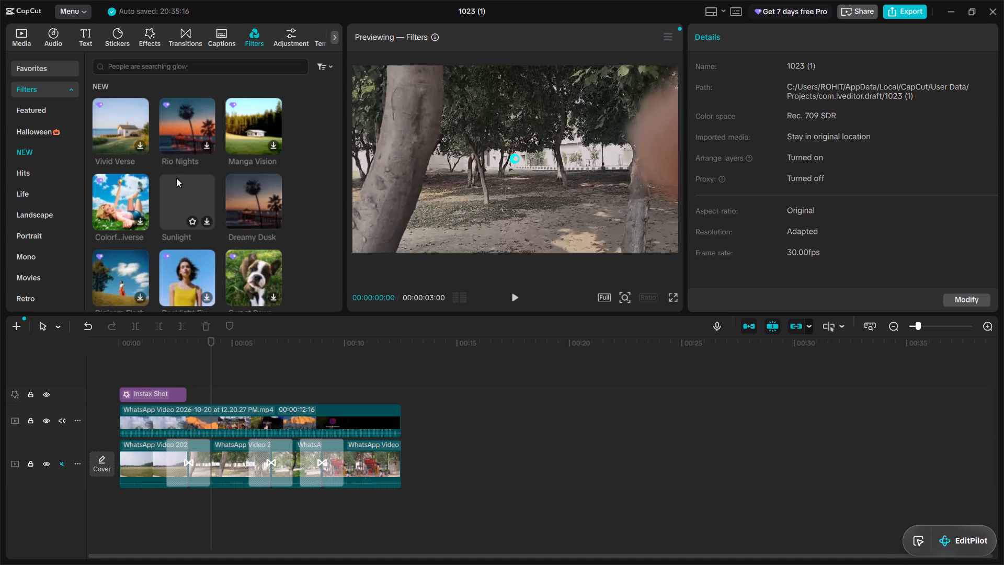
double_click(205, 221)
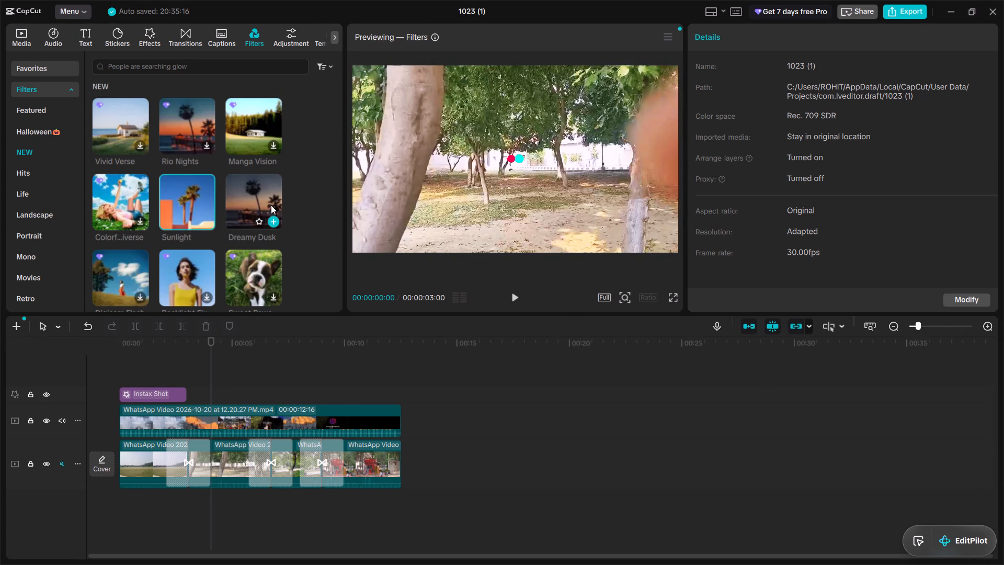
Browse further through the NEW filters and preview the Sunse...mance filter, replaying its preview to judge the look.
scroll(245, 198, up, 1)
scroll(245, 198, down, 1)
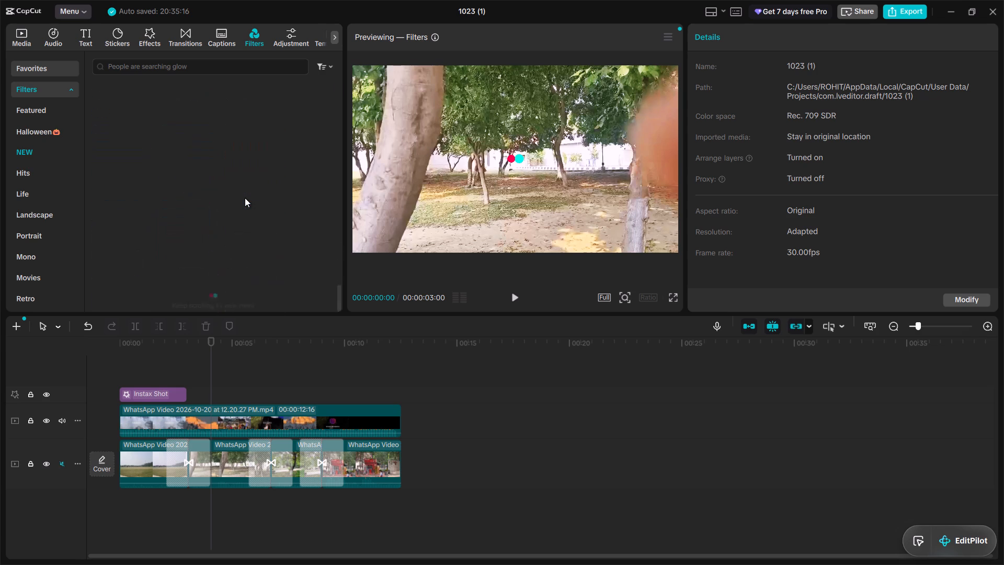
click(51, 143)
click(45, 152)
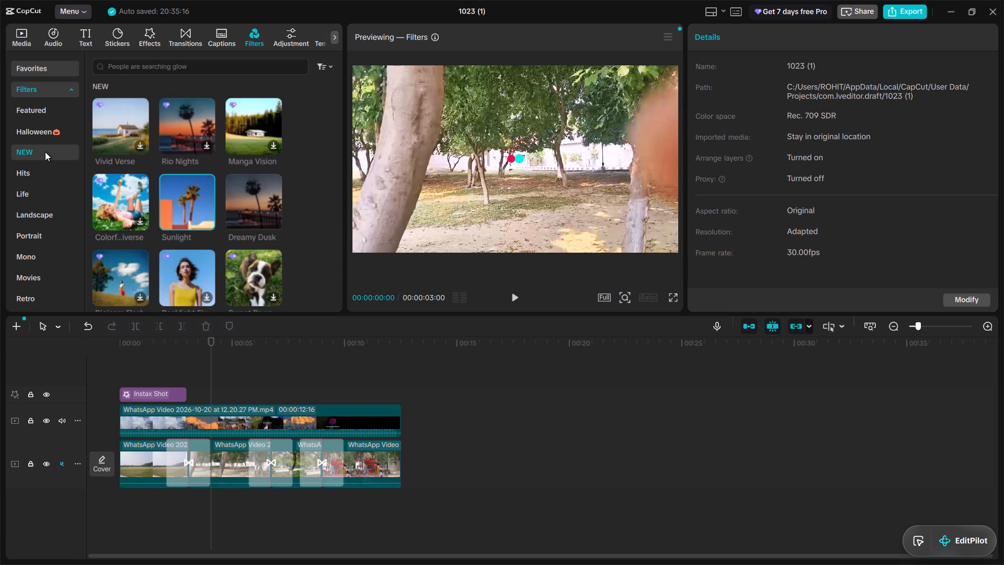
scroll(211, 241, down, 1)
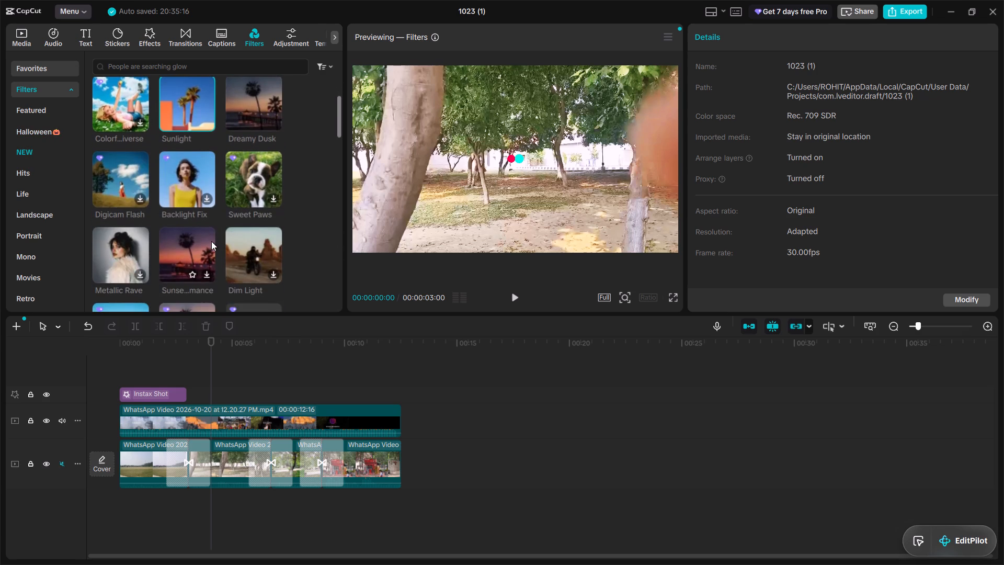
scroll(230, 251, down, 1)
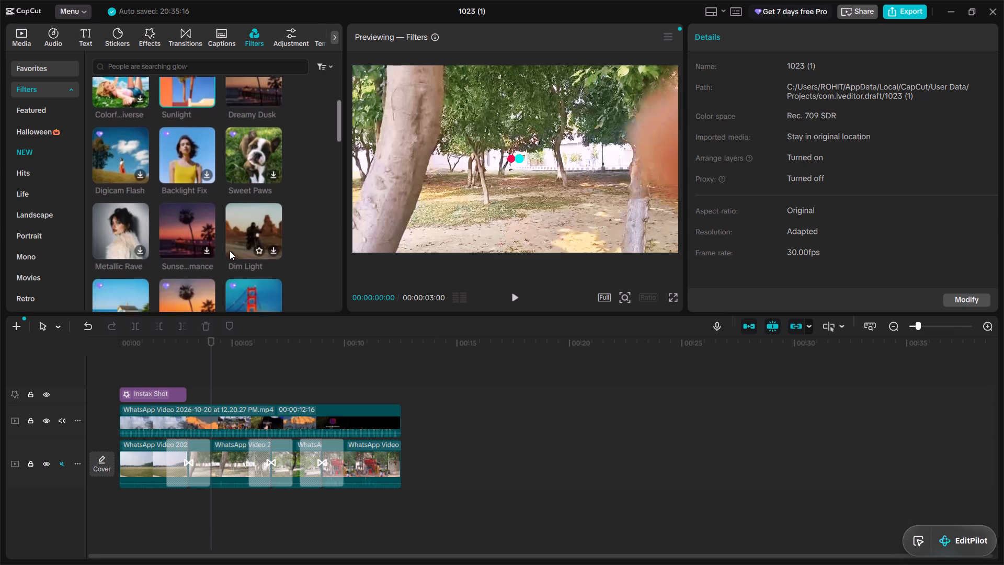
double_click(207, 246)
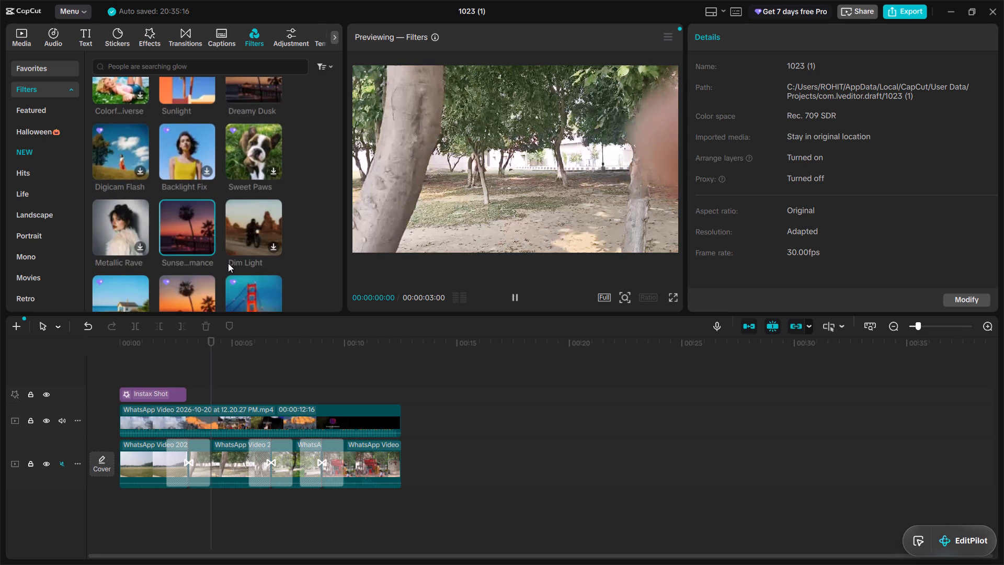
scroll(228, 263, down, 1)
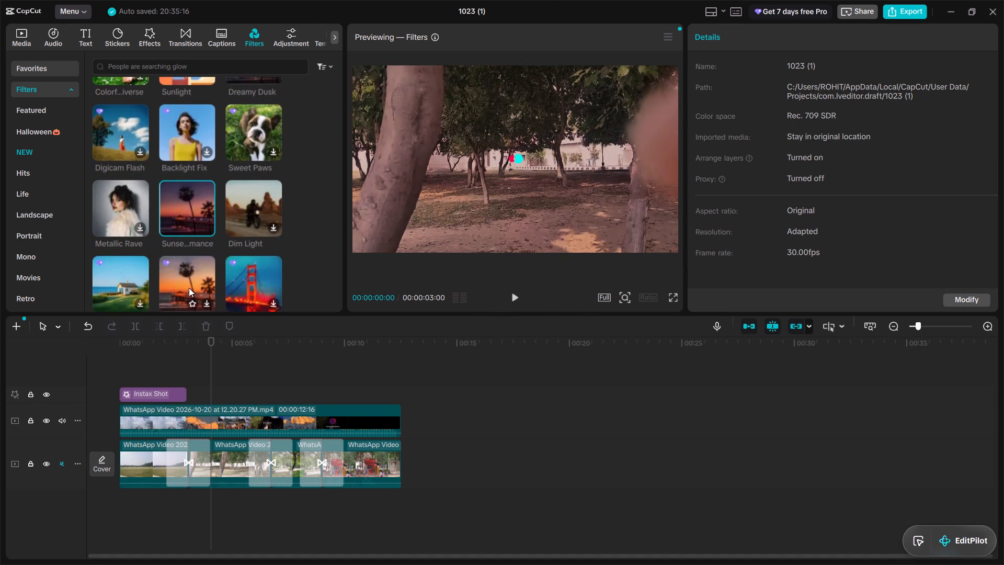
scroll(189, 288, down, 1)
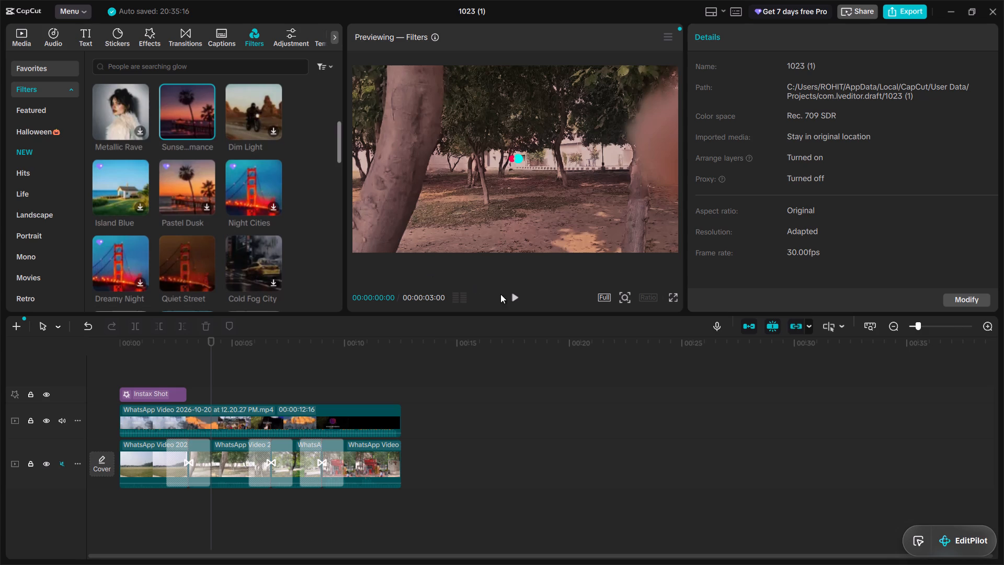
click(516, 294)
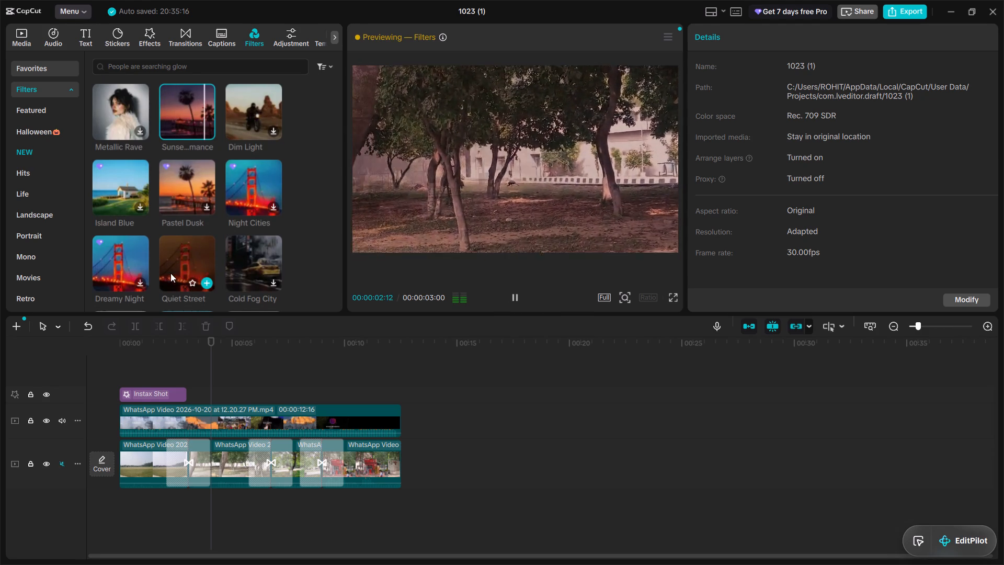
Preview the Pristine Cool filter from the NEW category.
scroll(186, 264, down, 1)
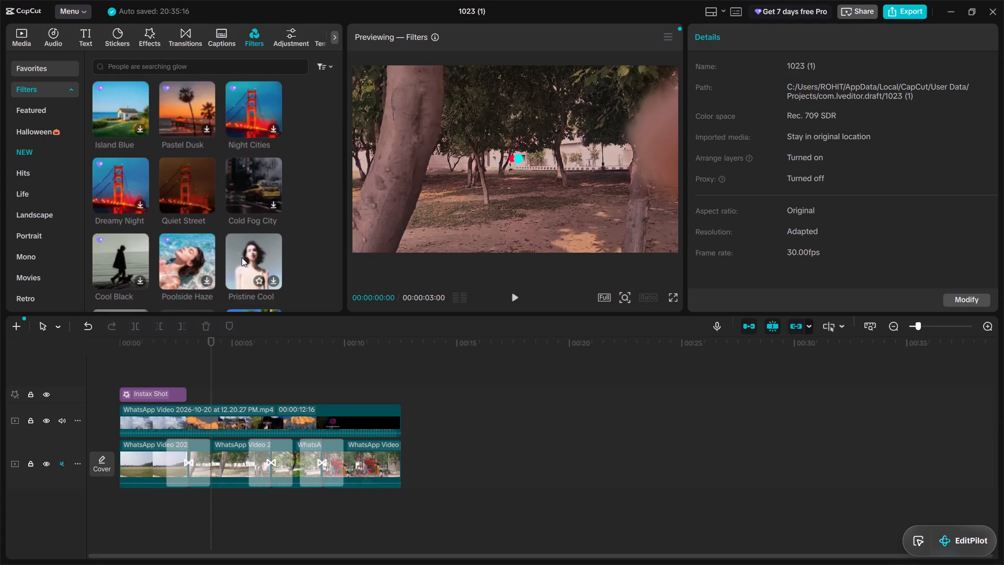
double_click(270, 279)
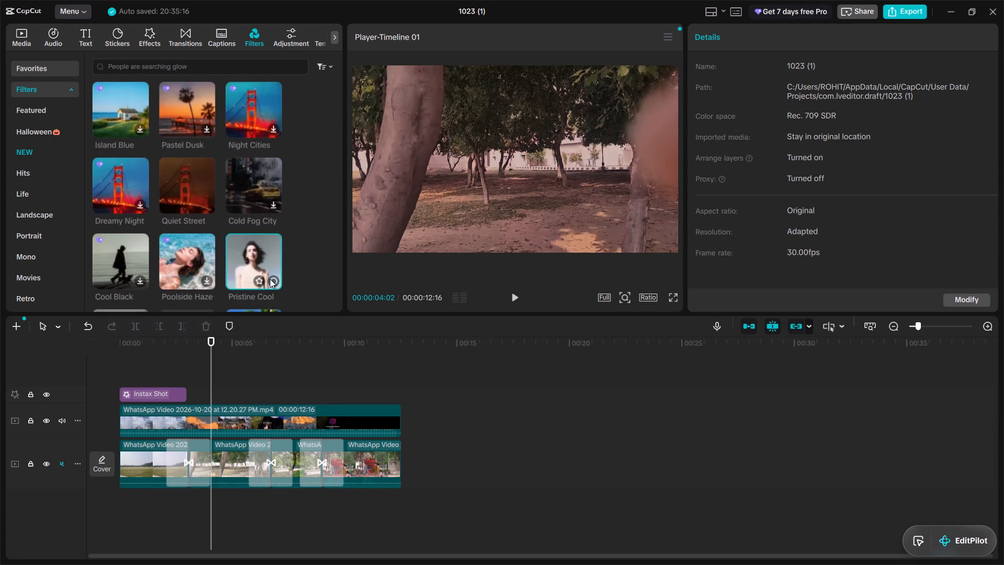
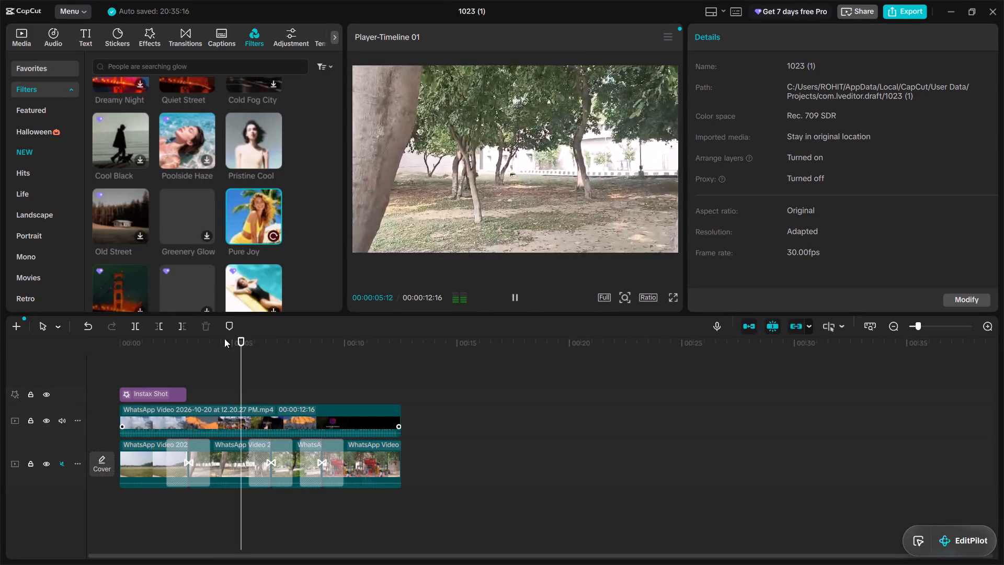
Preview the Pure Joy and Greenery Glow filters, placing the playhead at 00:00:03:25 on the tree footage.
double_click(272, 234)
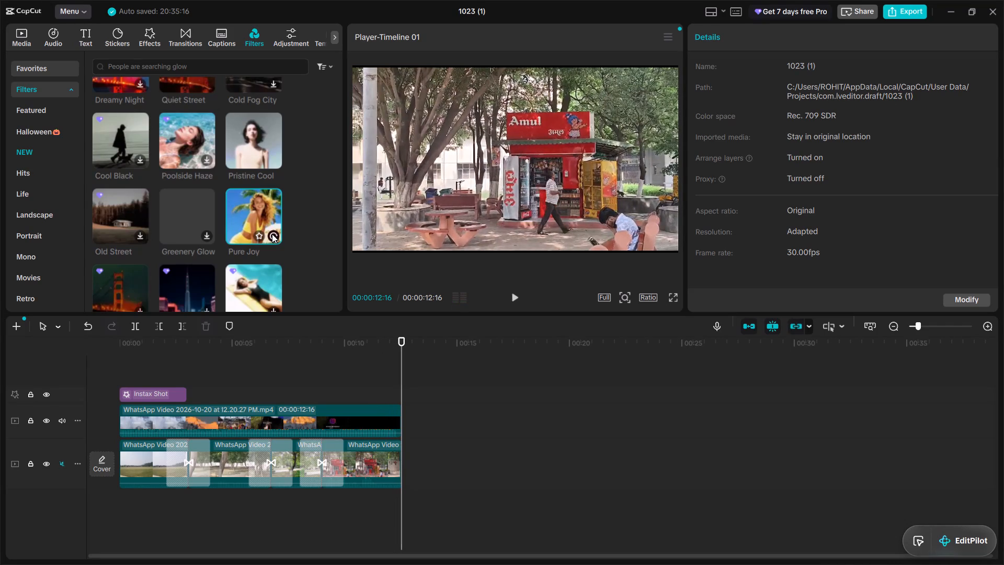
double_click(205, 234)
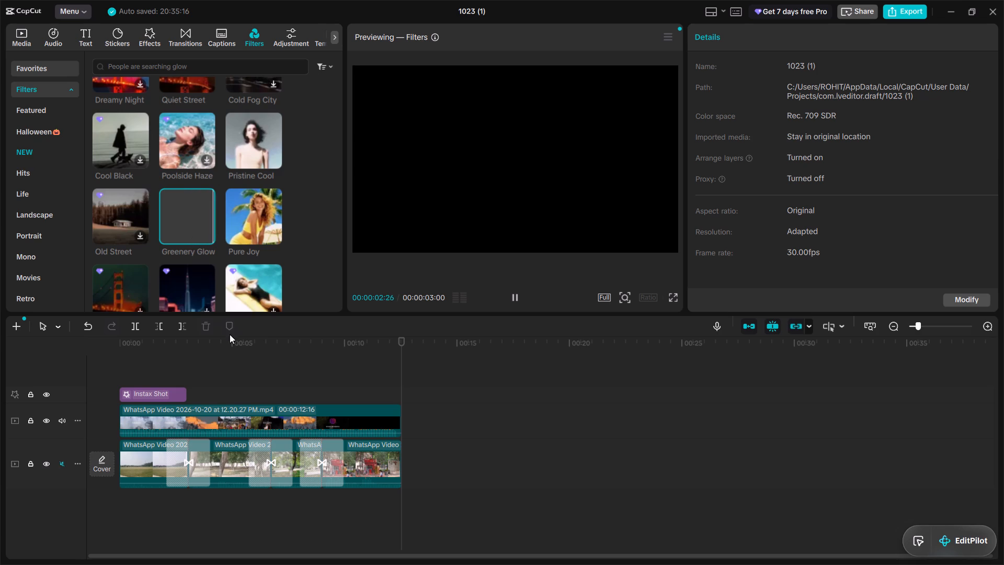
click(137, 363)
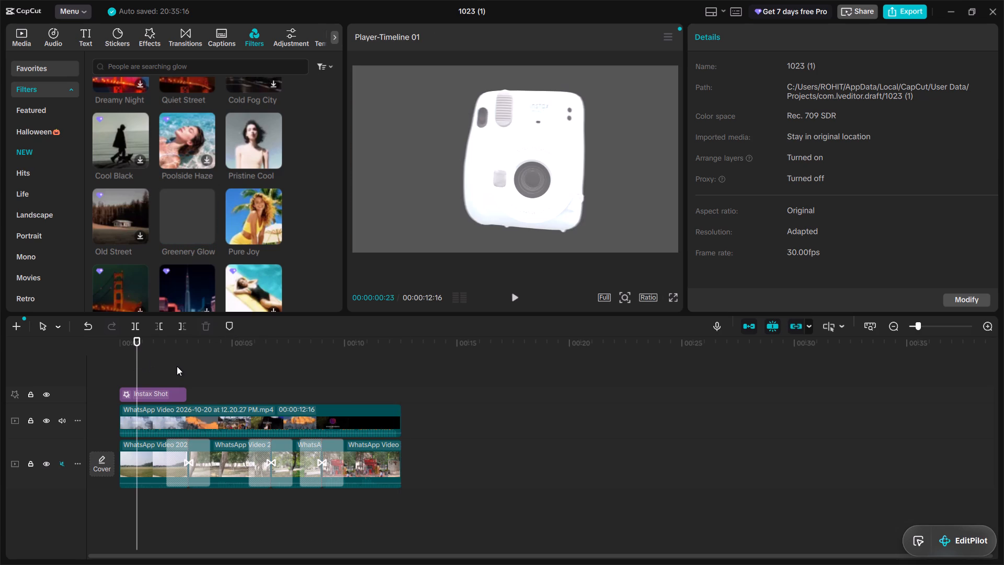
click(180, 362)
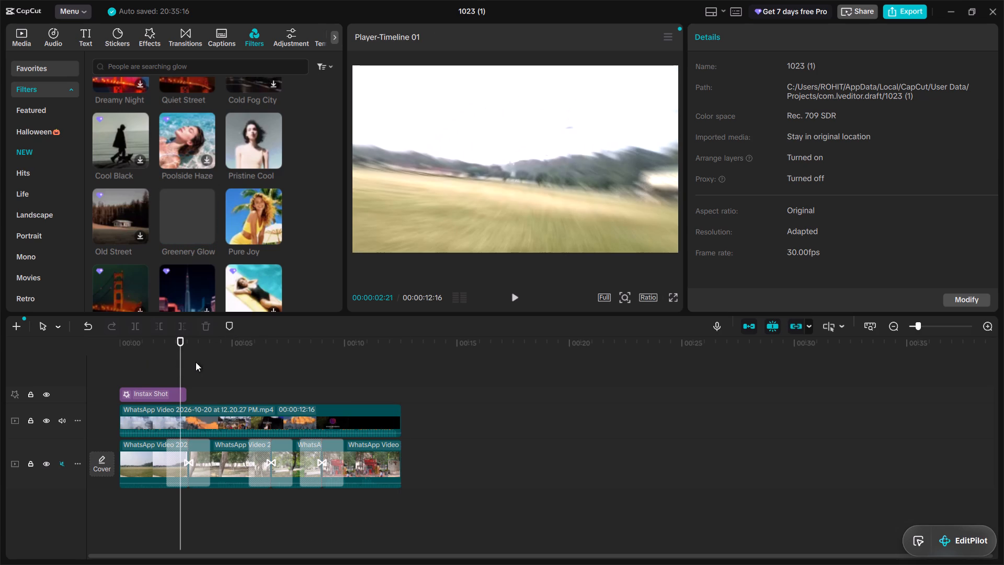
click(206, 365)
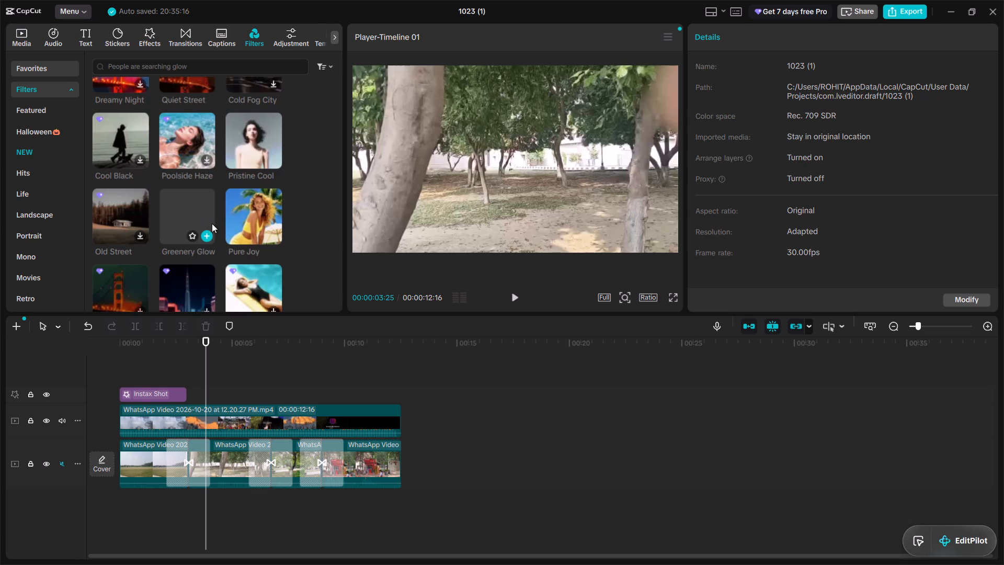
click(193, 210)
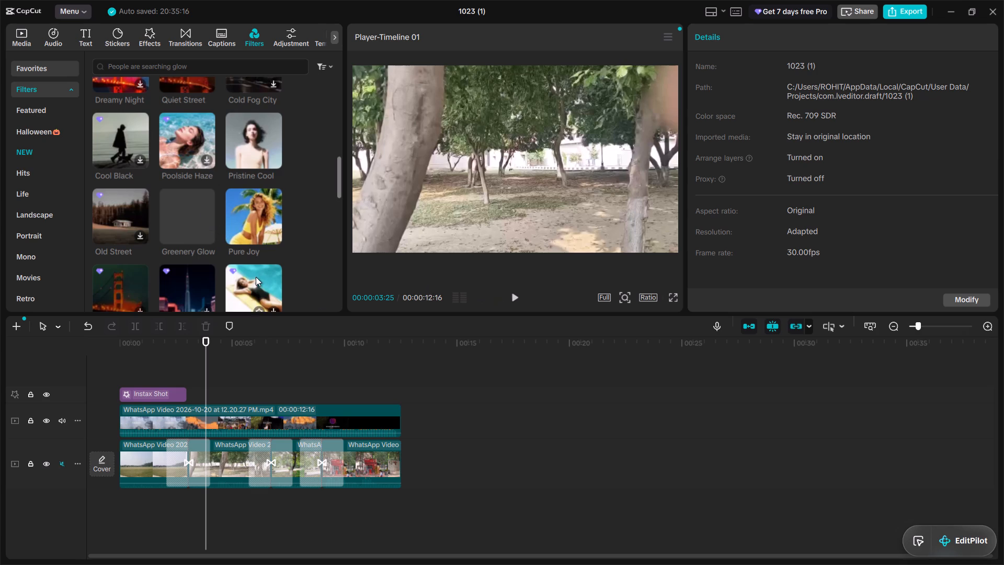
Look further through the NEW filters and preview the Sunlit Vibes and Cold Night Gilt filters.
scroll(256, 277, down, 1)
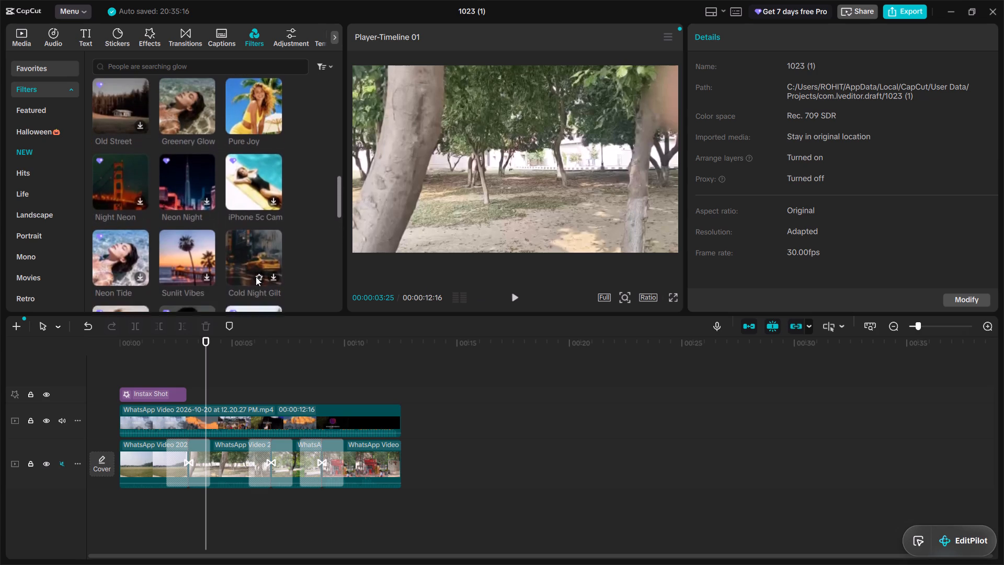
scroll(256, 277, down, 1)
double_click(205, 232)
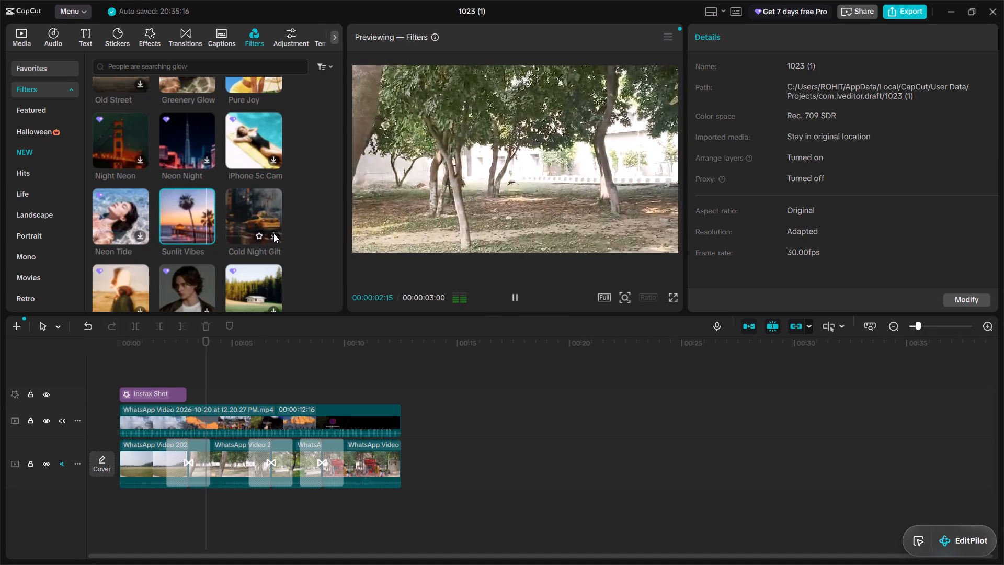
double_click(272, 234)
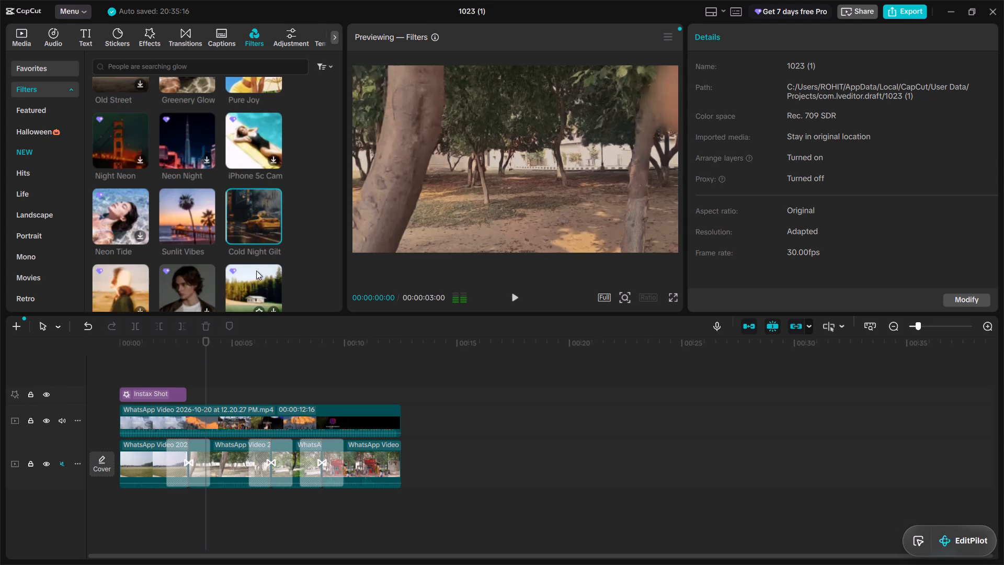
Find the Pure Joy filter in the NEW category again, add it to the timeline at 00:00:03:25, and play the result.
scroll(256, 273, down, 1)
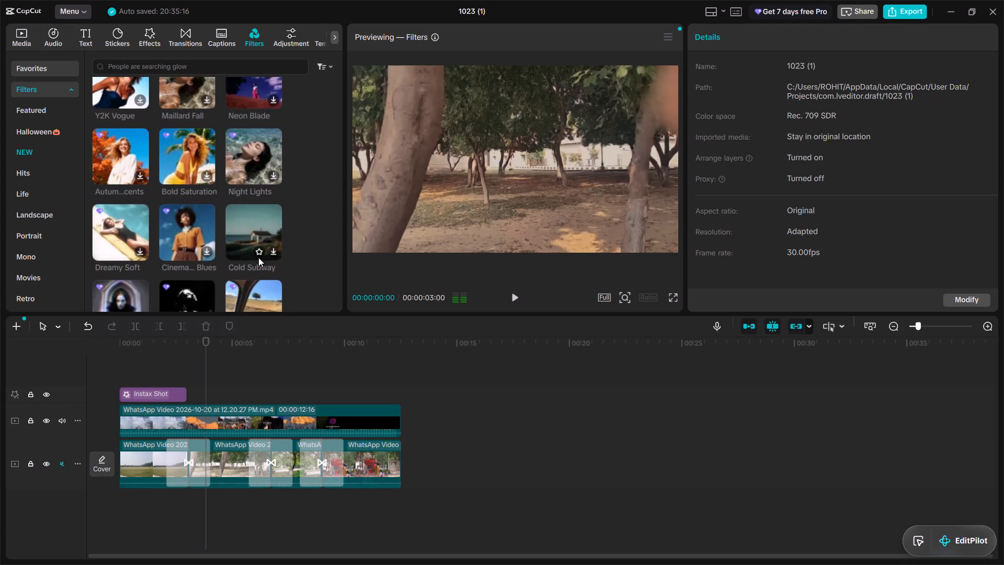
scroll(258, 257, up, 4)
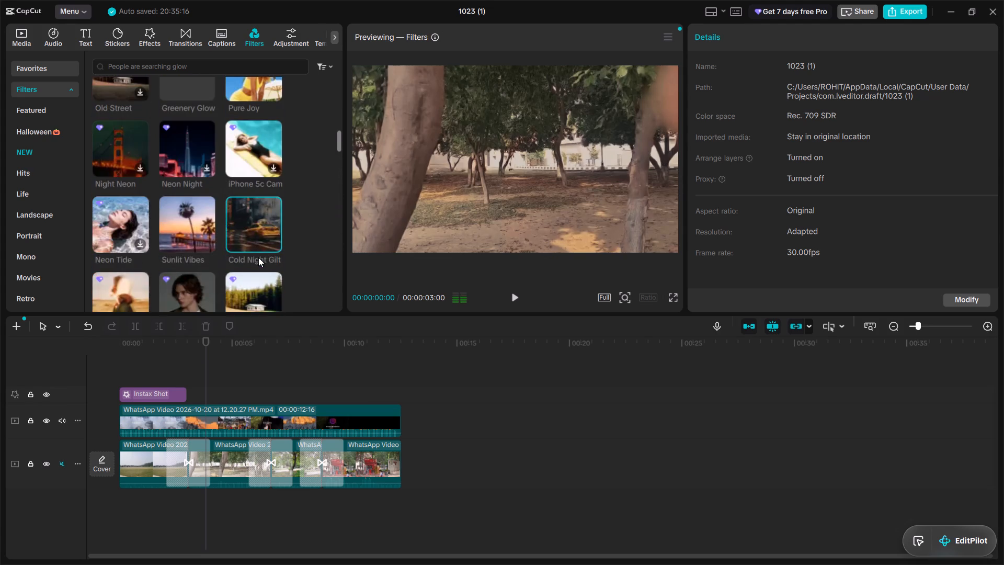
scroll(258, 257, up, 6)
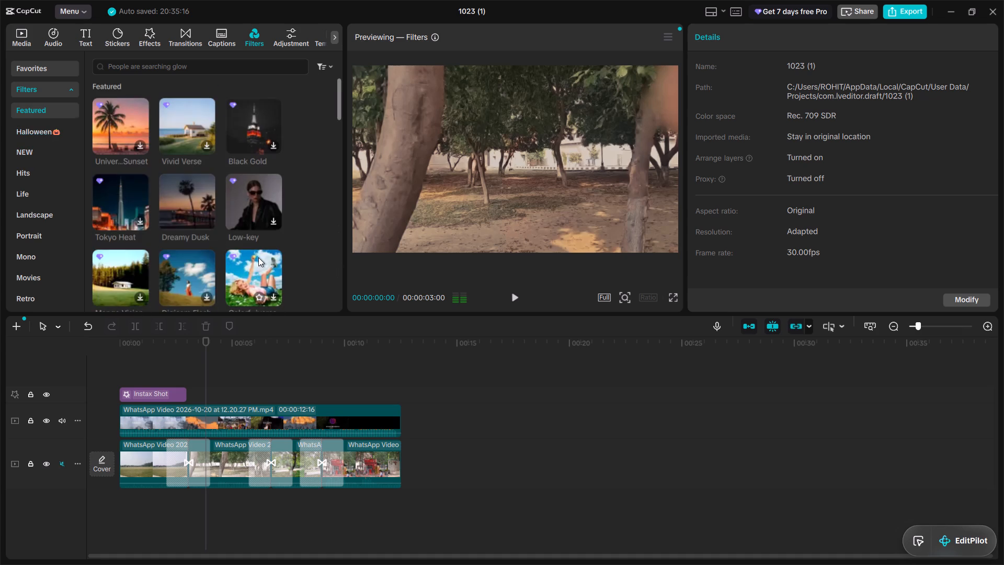
scroll(258, 257, up, 12)
click(37, 150)
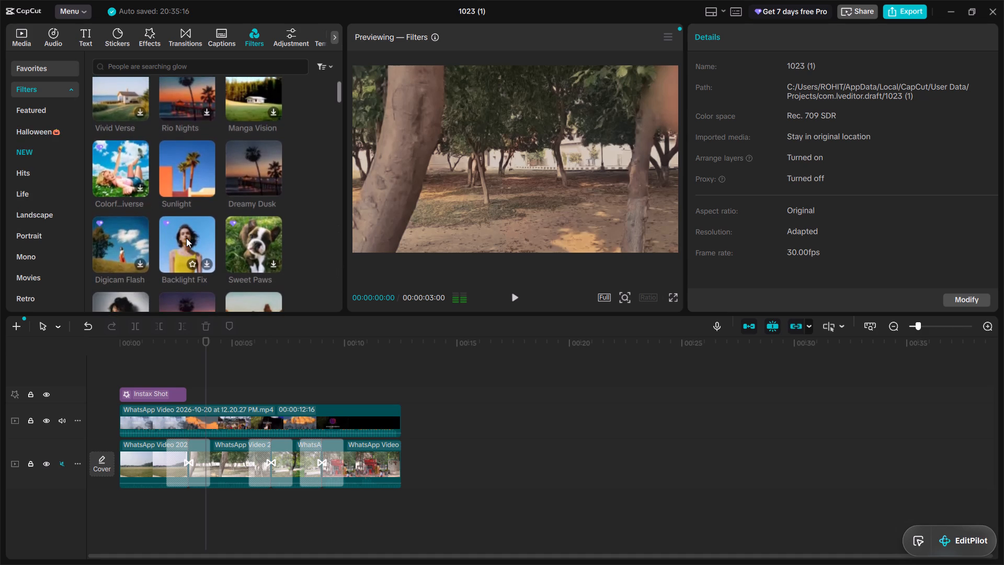
scroll(188, 243, down, 2)
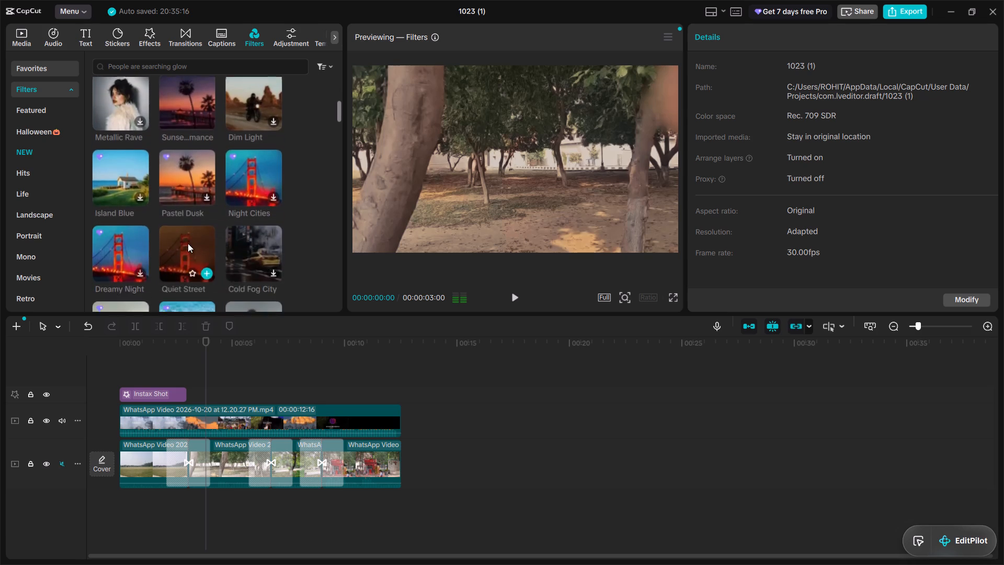
scroll(188, 243, down, 3)
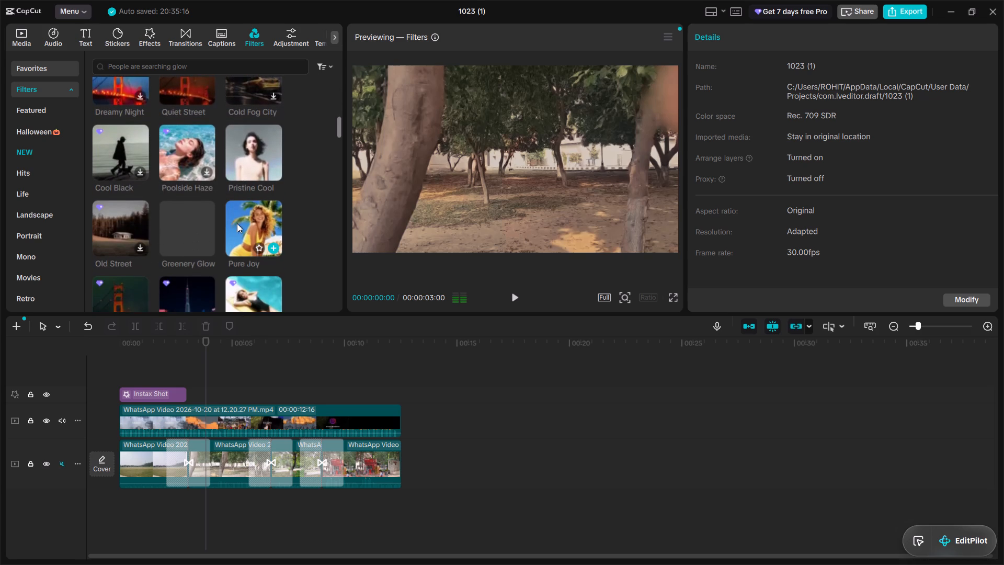
click(273, 246)
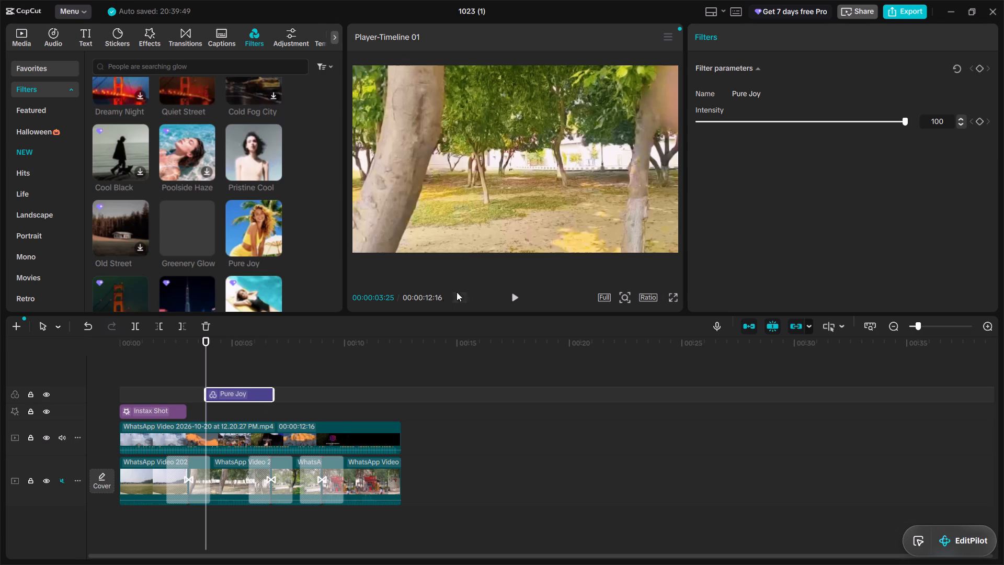
click(513, 295)
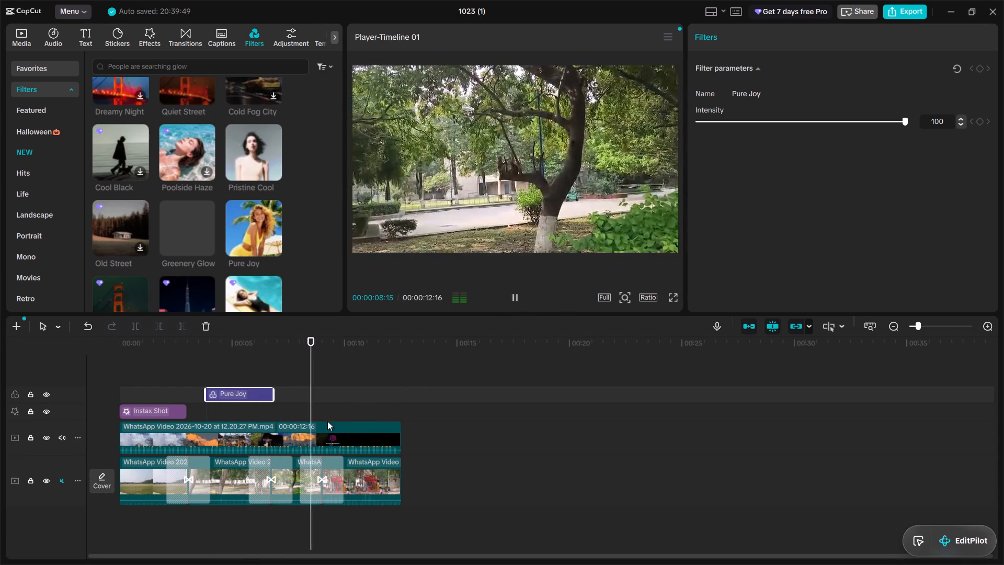
Move the Pure Joy filter to the start of the timeline and extend it to the video's end at 00:00:12:16.
drag(255, 394, 181, 392)
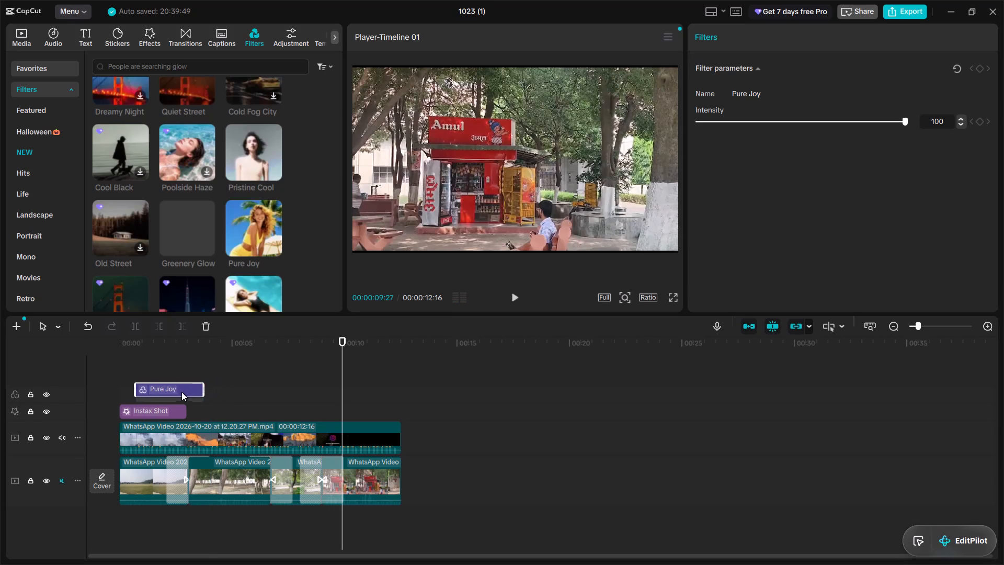
drag(181, 392, 174, 392)
click(119, 368)
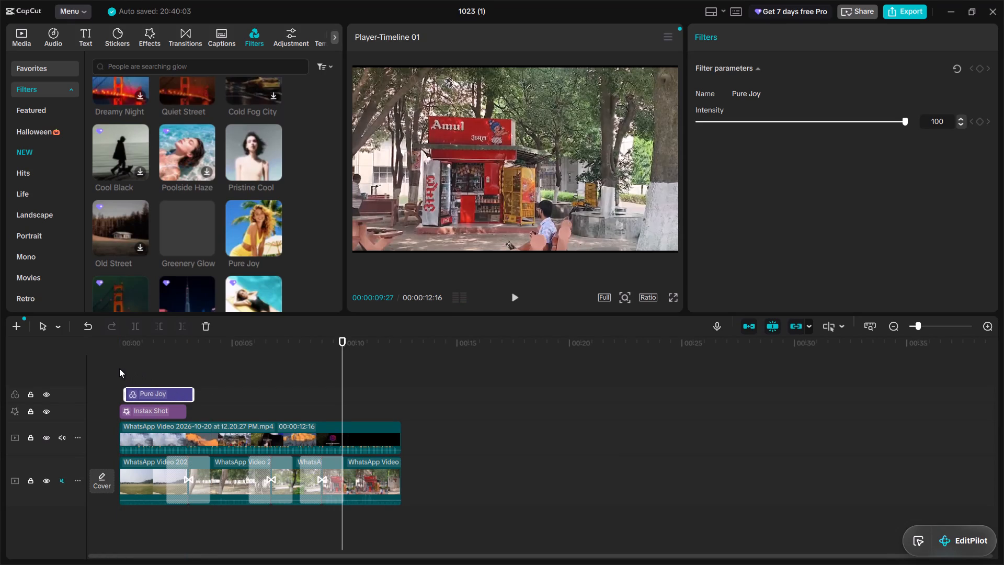
click(119, 368)
double_click(122, 368)
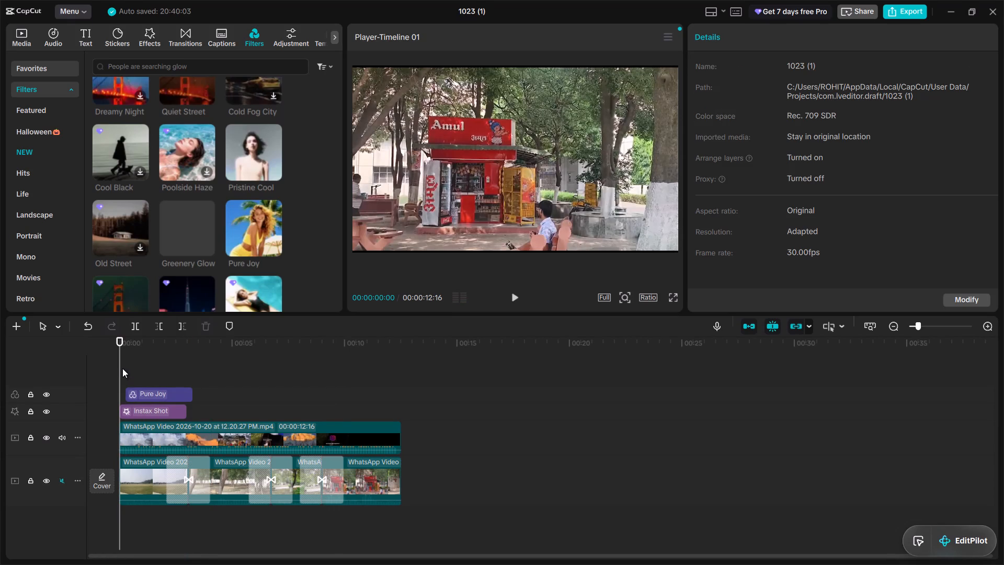
click(153, 394)
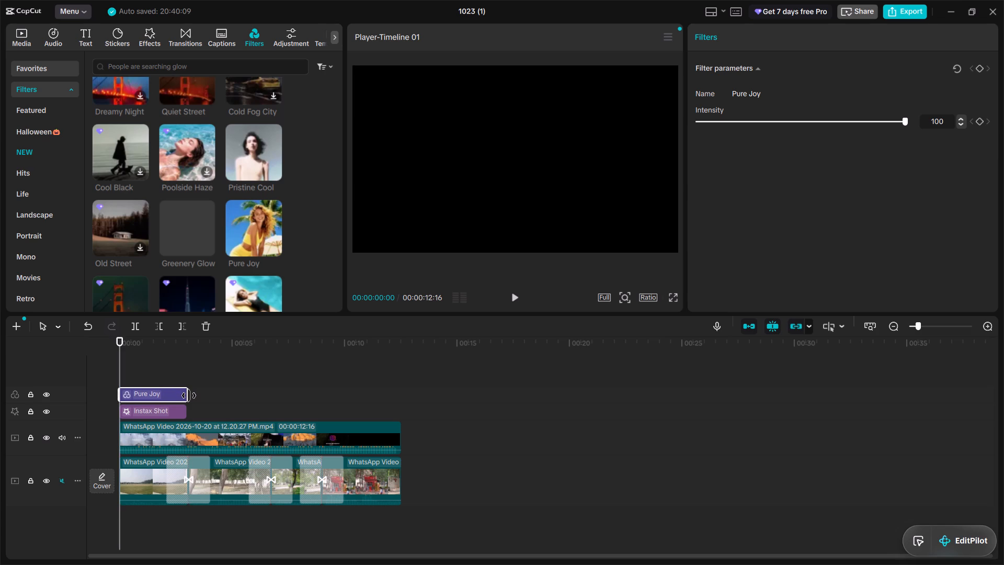
drag(189, 395, 376, 412)
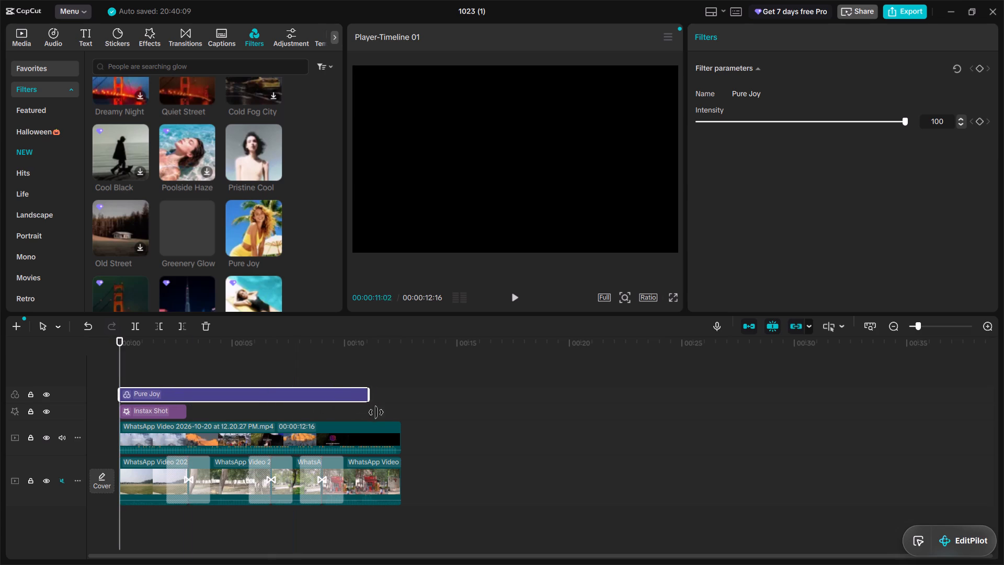
drag(376, 412, 398, 416)
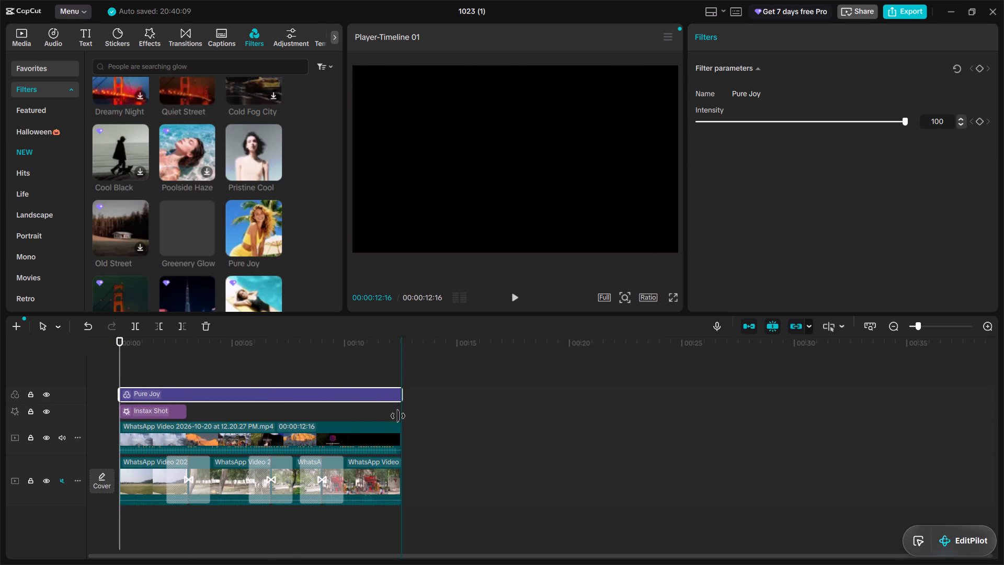
drag(398, 416, 397, 417)
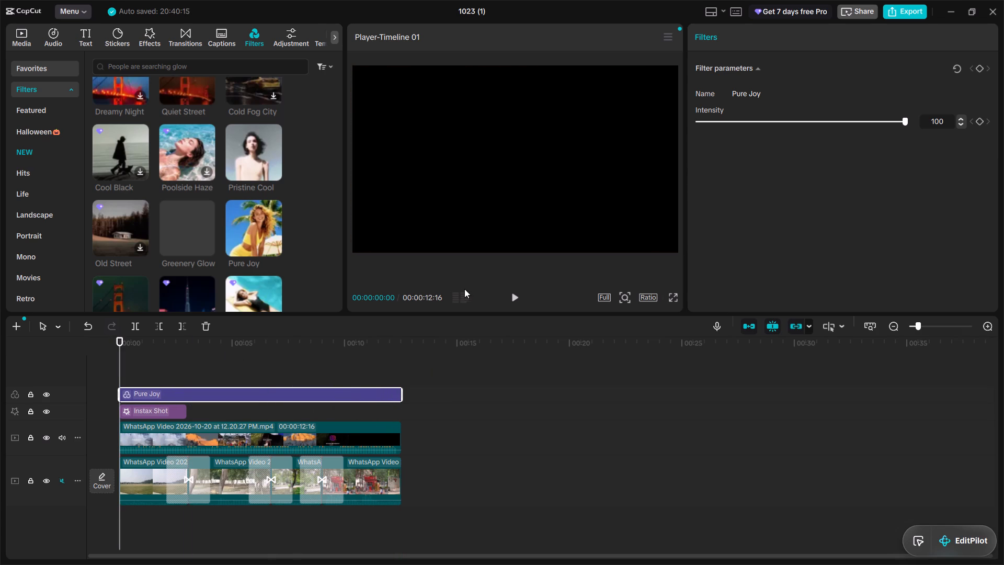
Play the whole video from the start to check the Pure Joy filter on the footage.
click(511, 297)
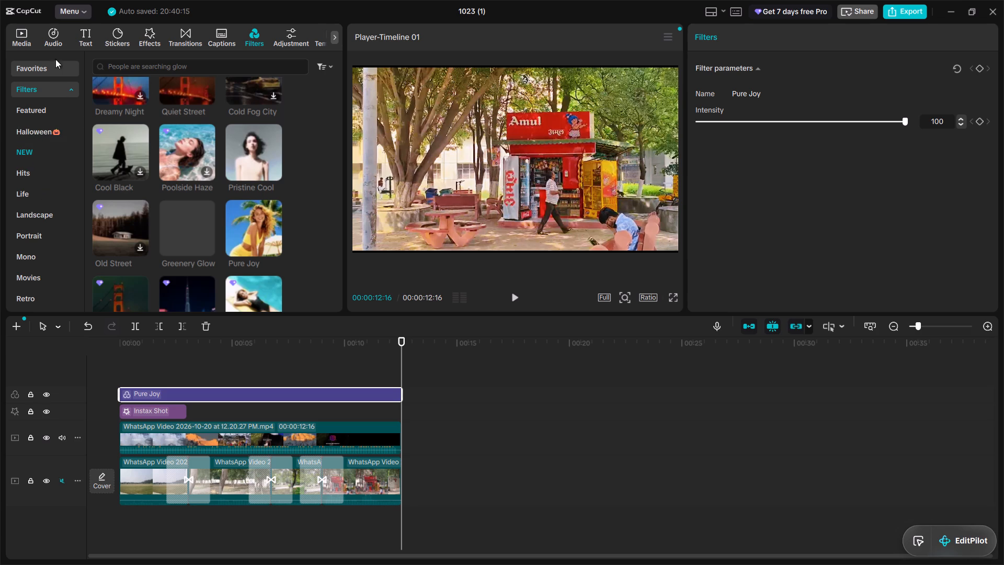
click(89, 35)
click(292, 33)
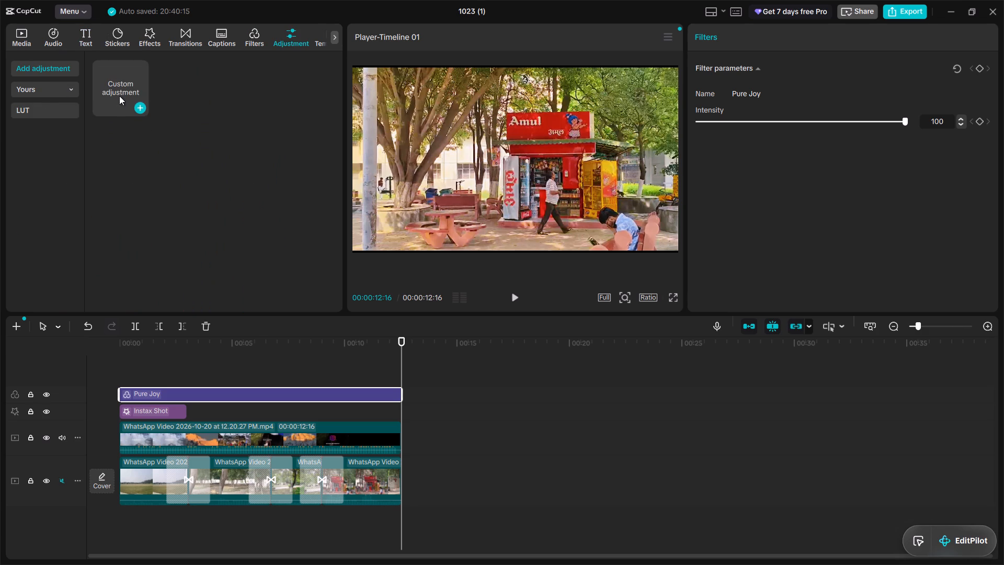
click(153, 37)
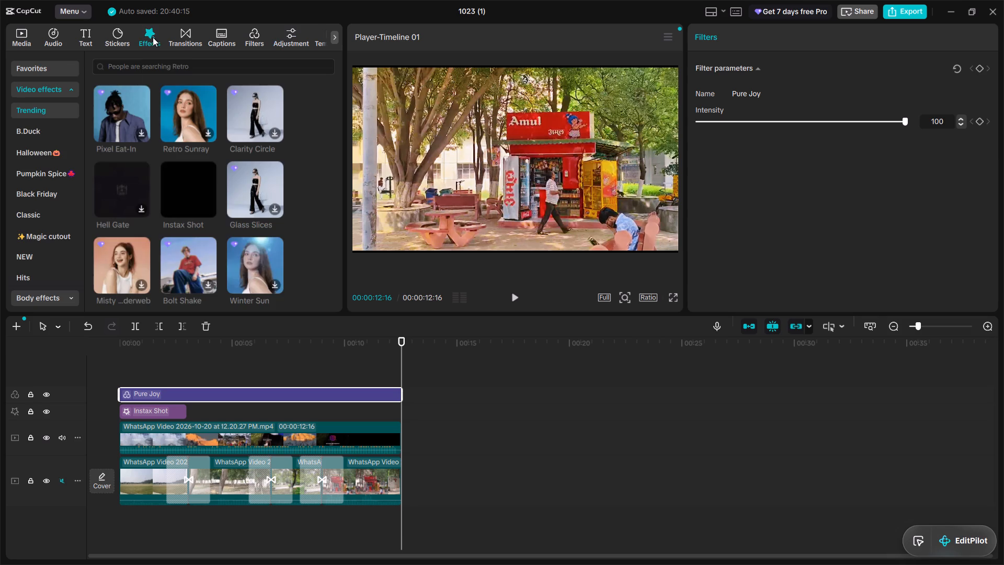
Add a default text clip at the end of the video, at 00:00:12:16.
click(84, 34)
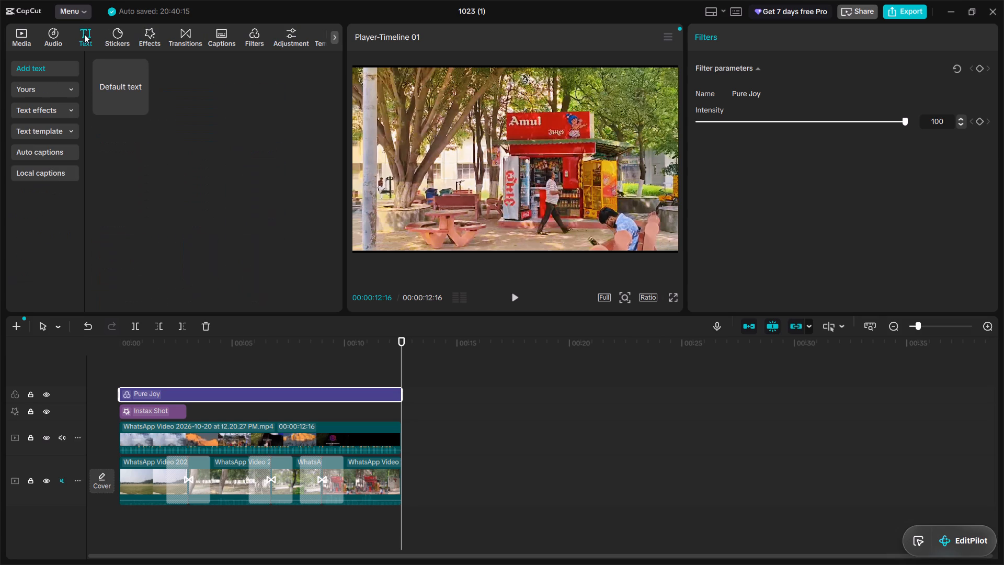
click(140, 105)
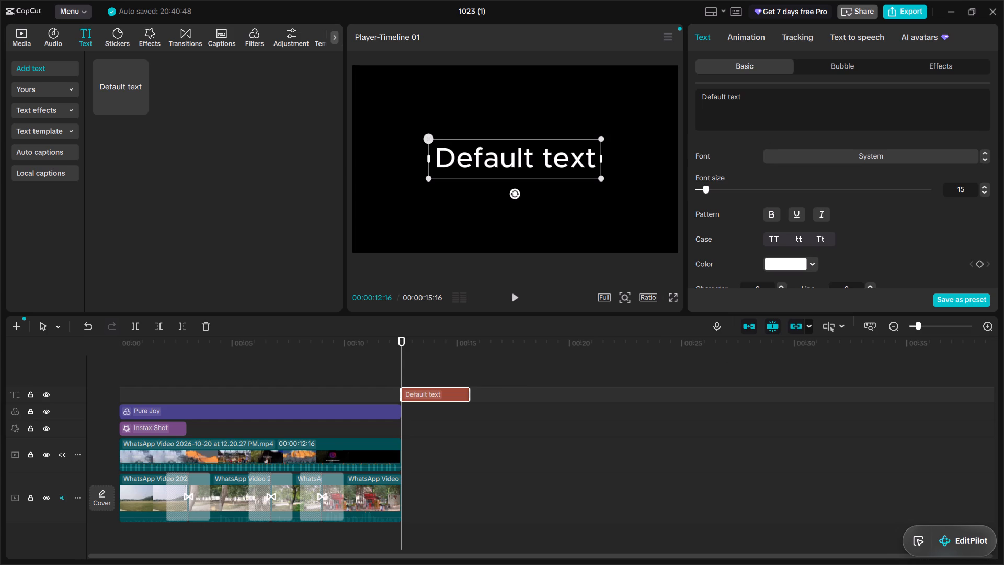
Clear the placeholder wording from the new text clip.
click(752, 101)
key(BackSpace)
key(BackSpace)
key(BackSpace)
key(BackSpace)
key(BackSpace)
key(BackSpace)
key(BackSpace)
key(BackSpace)
key(BackSpace)
key(BackSpace)
key(BackSpace)
key(BackSpace)
key(BackSpace)
key(BackSpace)
key(BackSpace)
key(BackSpace)
key(BackSpace)
key(BackSpace)
key(BackSpace)
key(BackSpace)
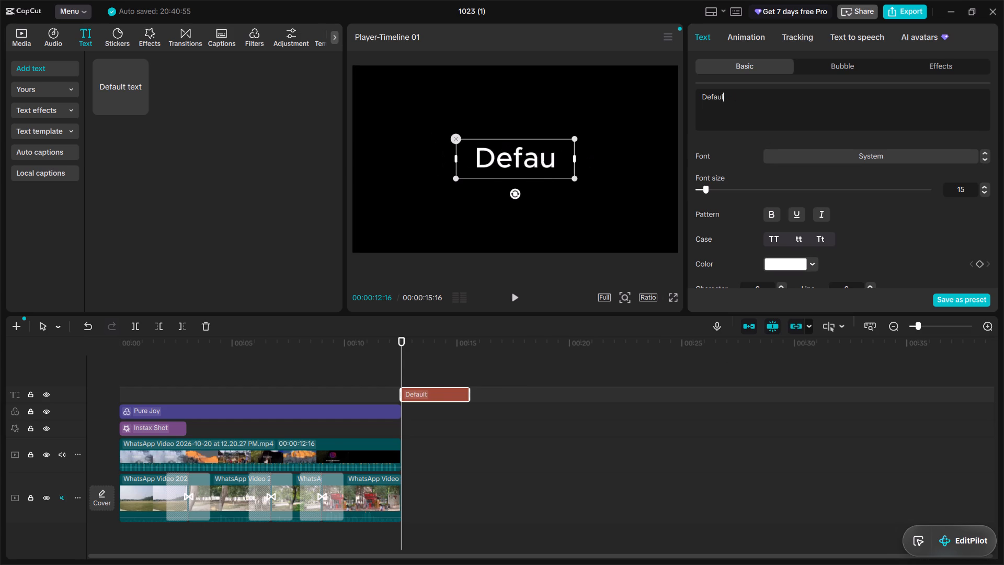
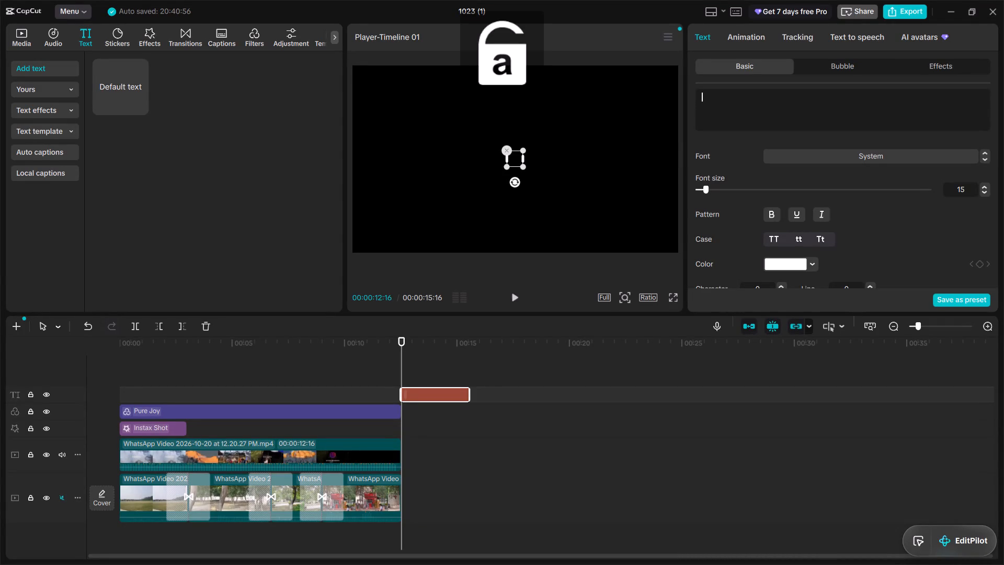
Enter NEW MEMORY as the wording of the text clip and make it bold.
key(n)
text(EW)
key(space)
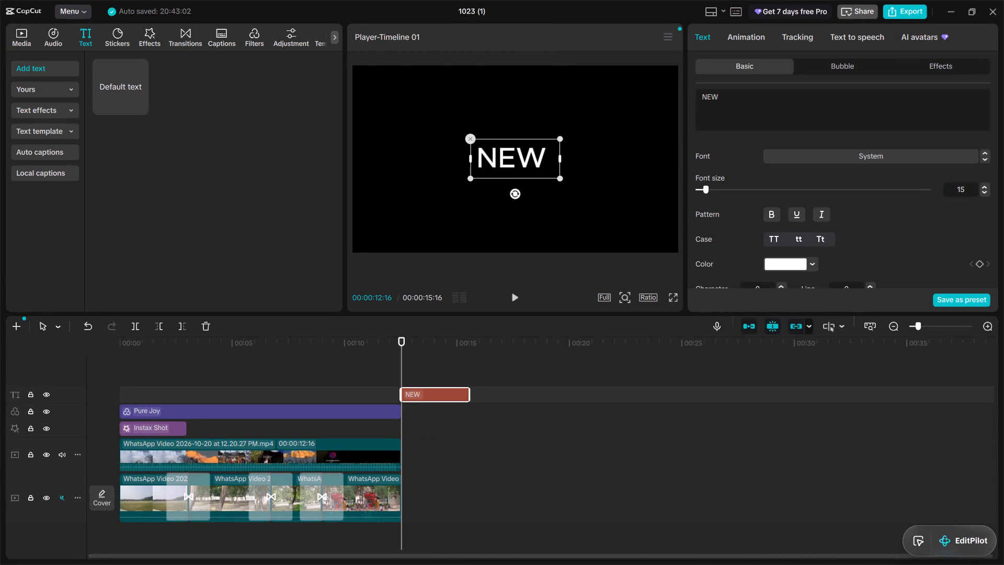
text(MEMORY)
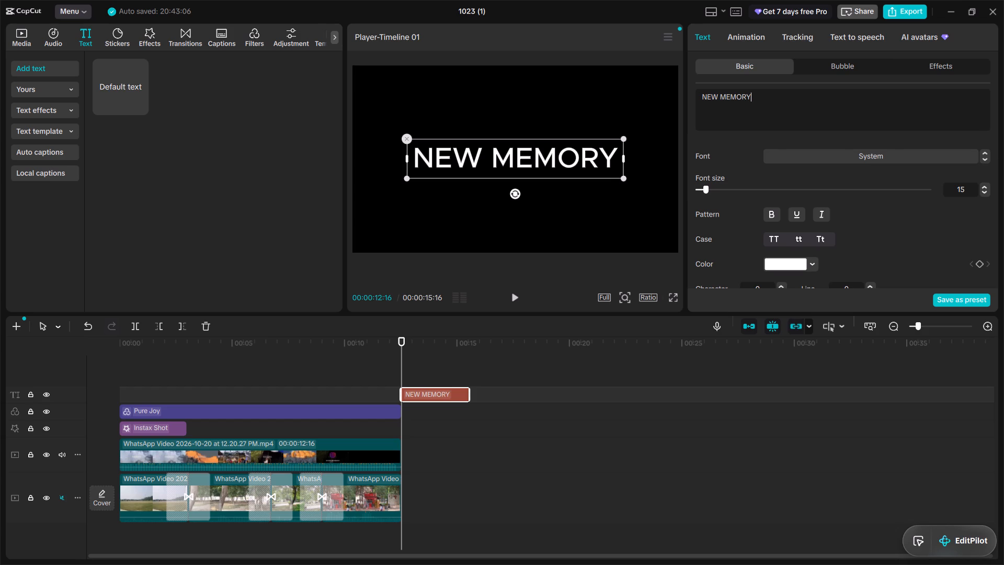
click(770, 217)
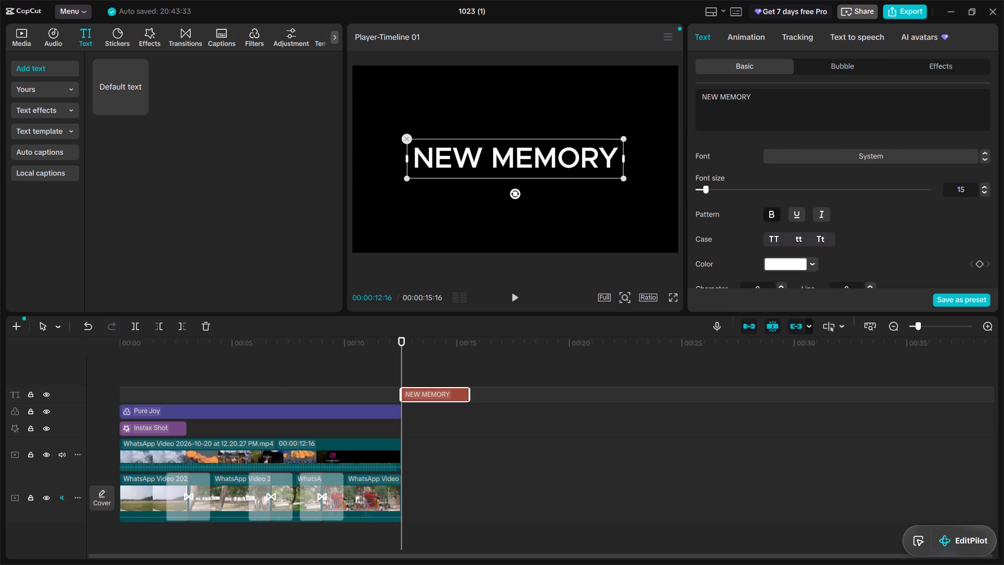
Look through the bubble styles available for the NEW MEMORY text.
click(840, 58)
click(841, 64)
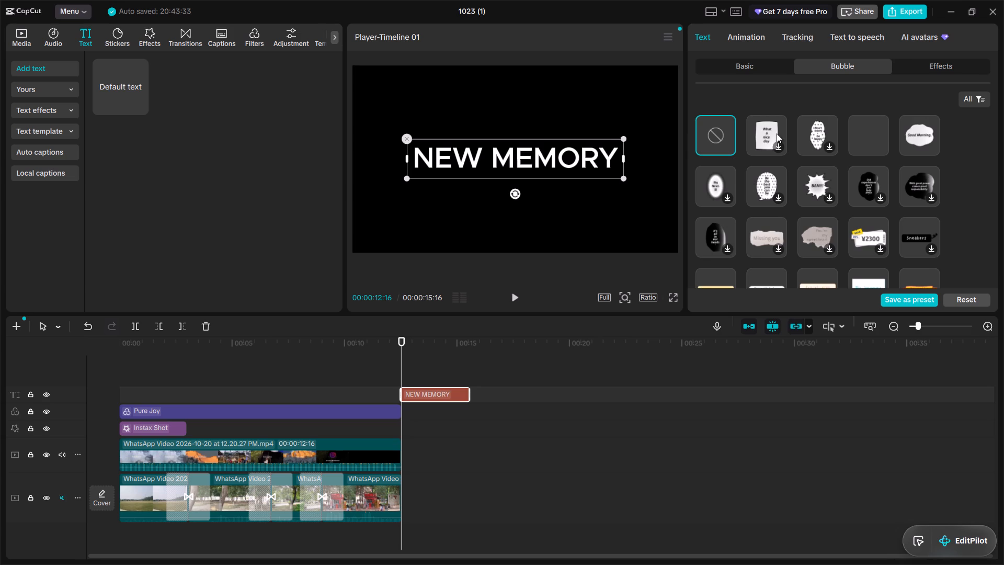
scroll(855, 209, down, 1)
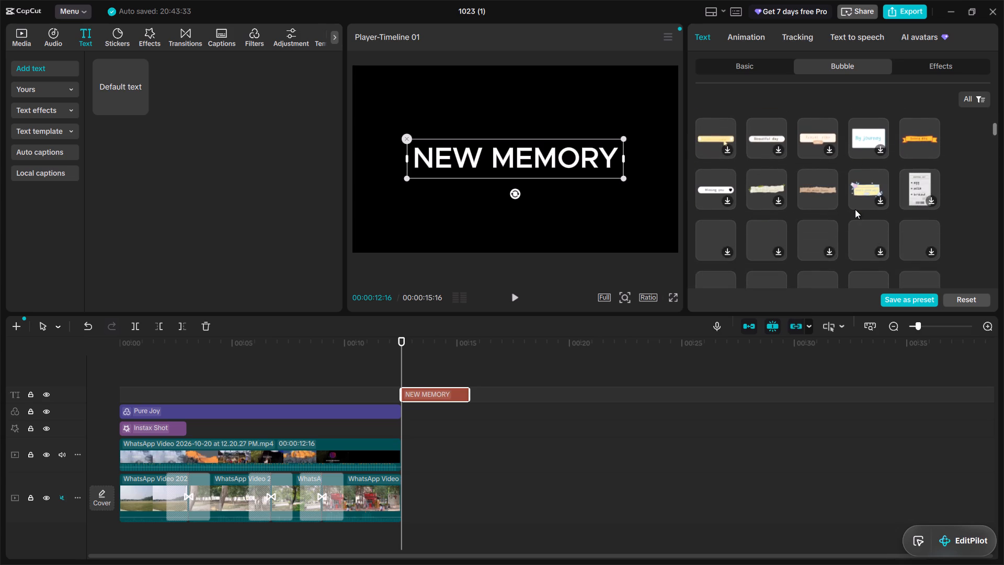
scroll(855, 209, down, 1)
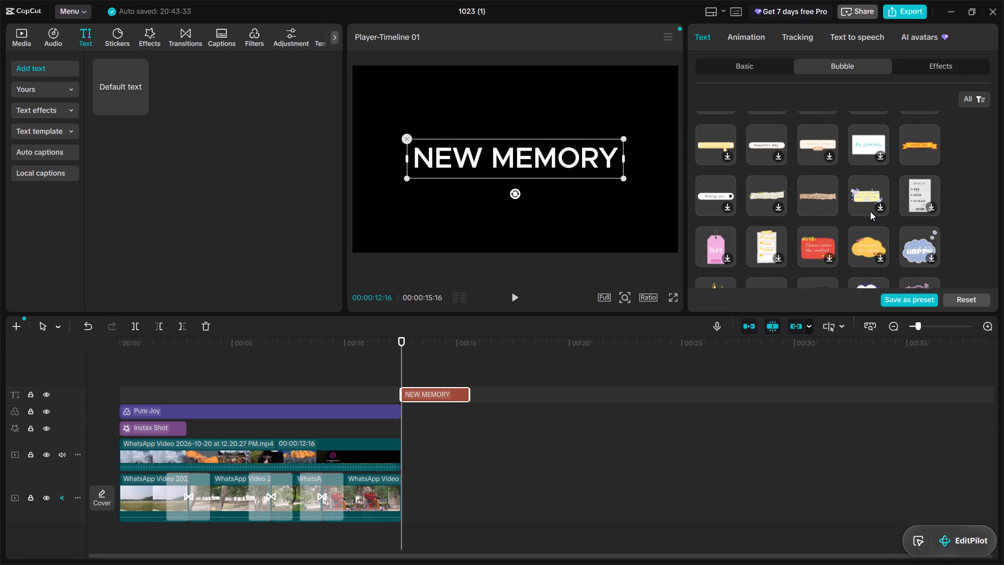
scroll(870, 211, down, 1)
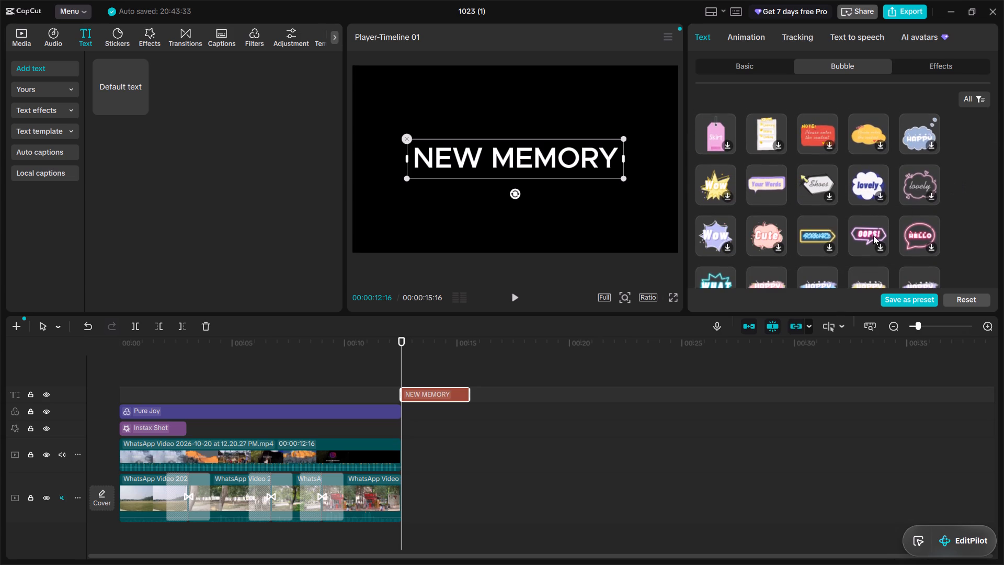
scroll(873, 235, down, 1)
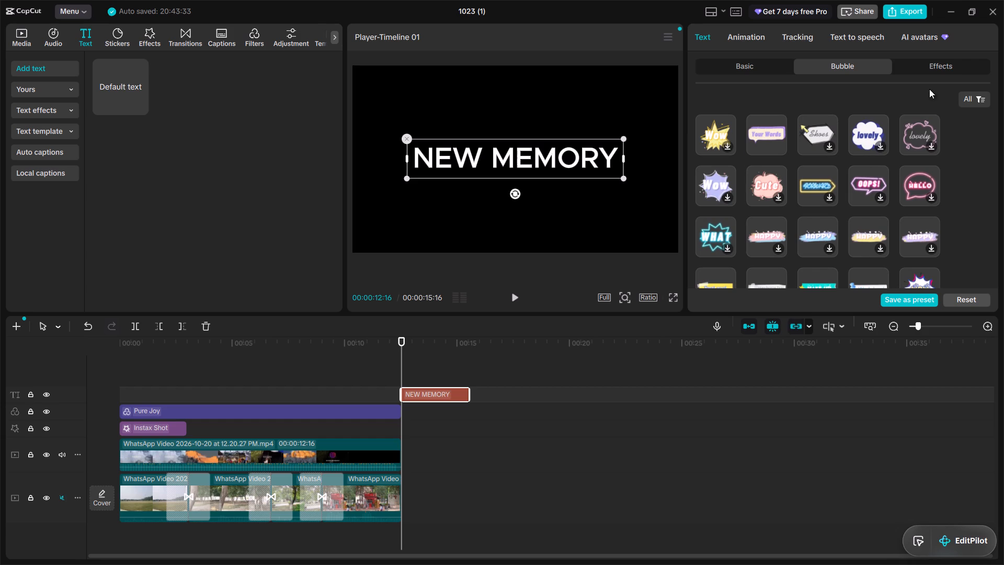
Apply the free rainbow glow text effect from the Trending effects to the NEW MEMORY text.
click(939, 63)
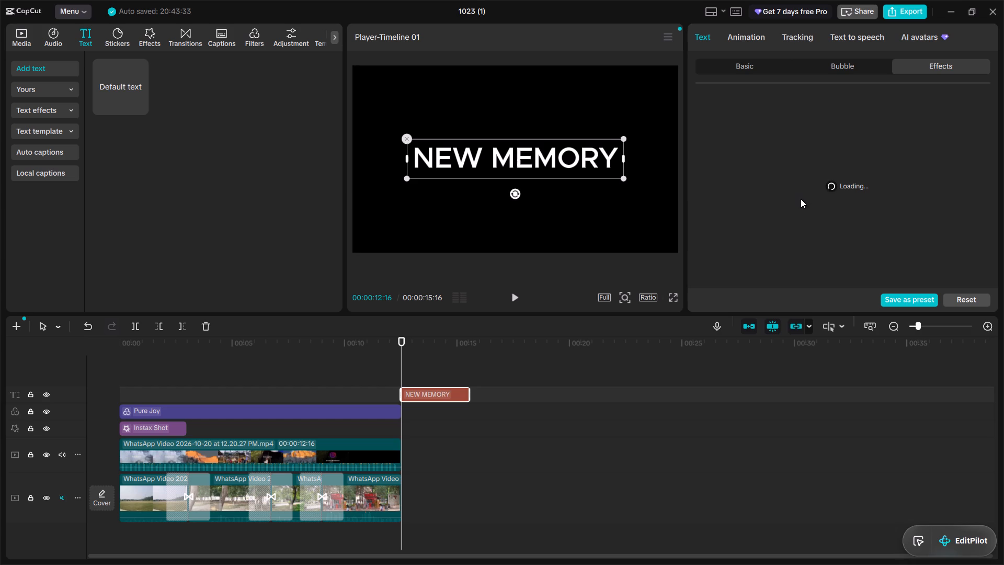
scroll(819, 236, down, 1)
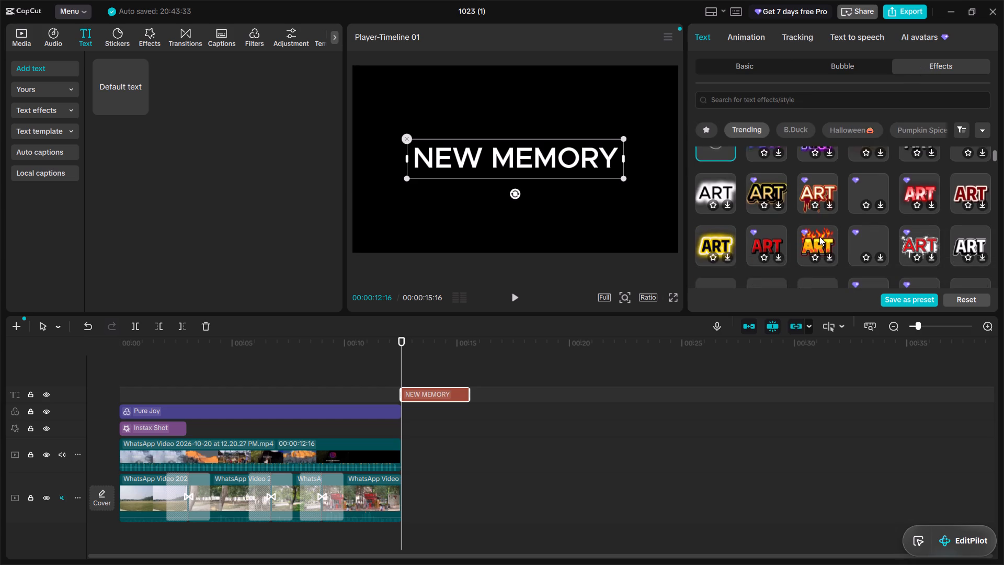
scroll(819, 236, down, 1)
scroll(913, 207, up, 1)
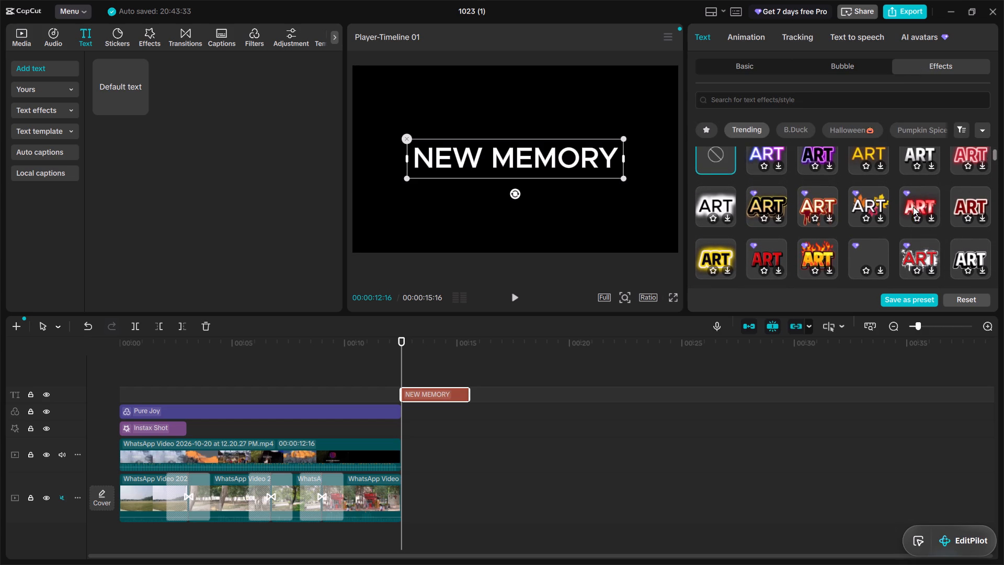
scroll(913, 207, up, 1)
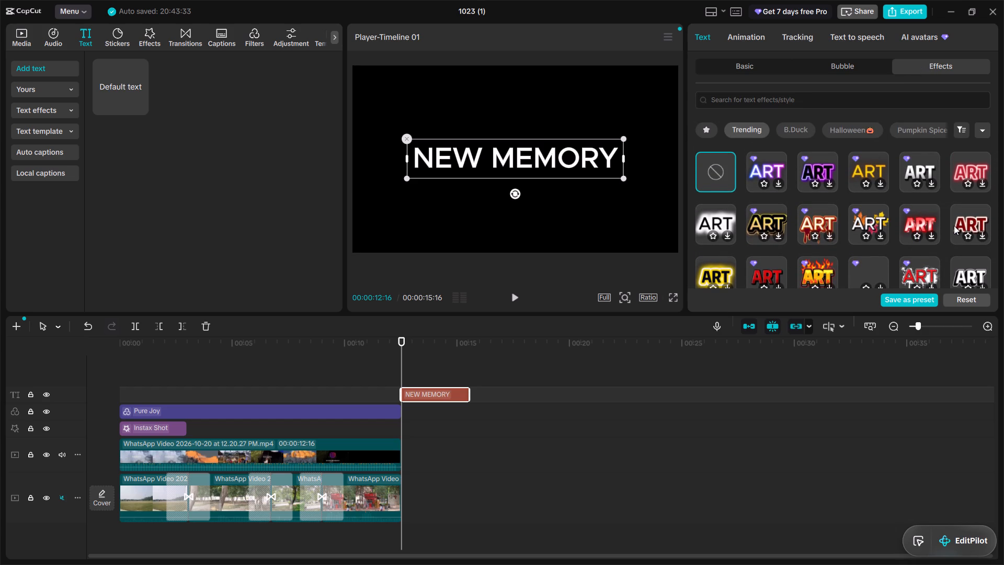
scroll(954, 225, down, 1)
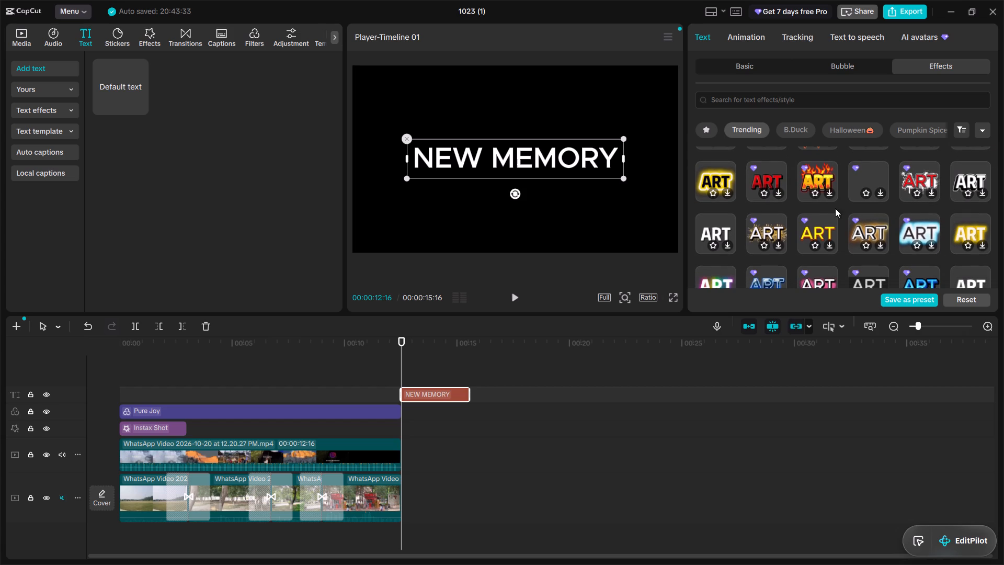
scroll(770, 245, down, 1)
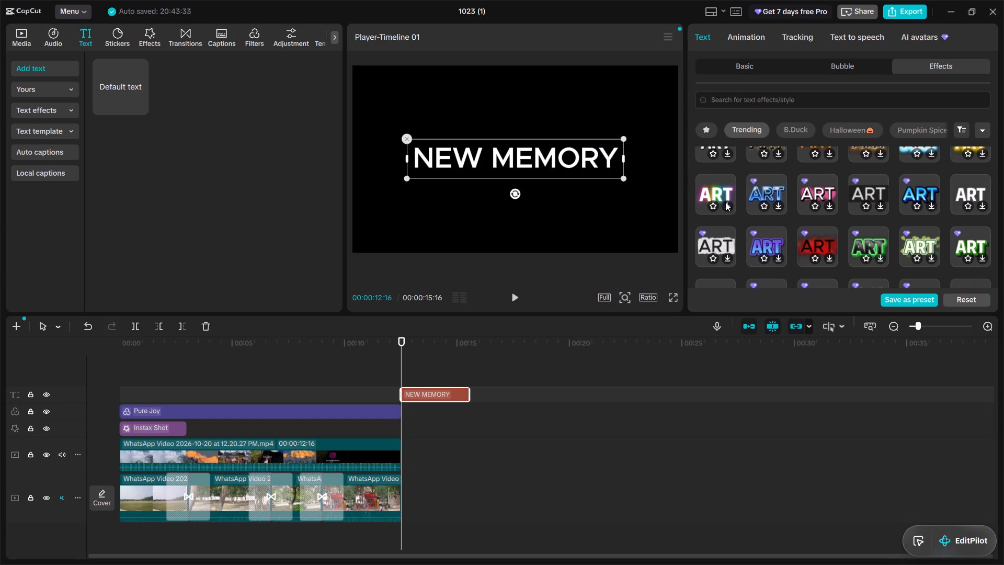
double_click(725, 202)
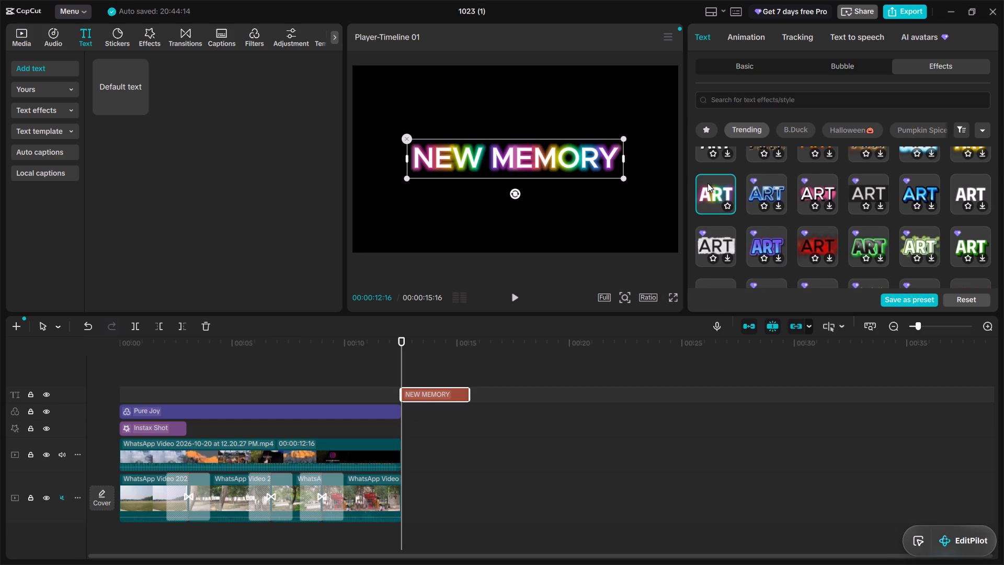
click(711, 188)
Apply the Trending text effect with white letters on a red splatter background to the NEW MEMORY text.
scroll(845, 222, down, 1)
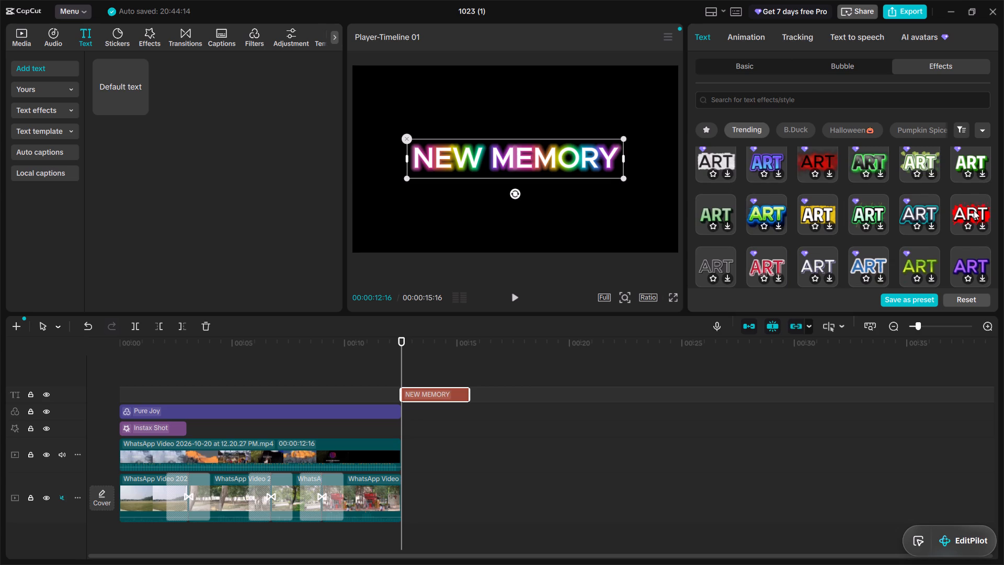
double_click(978, 222)
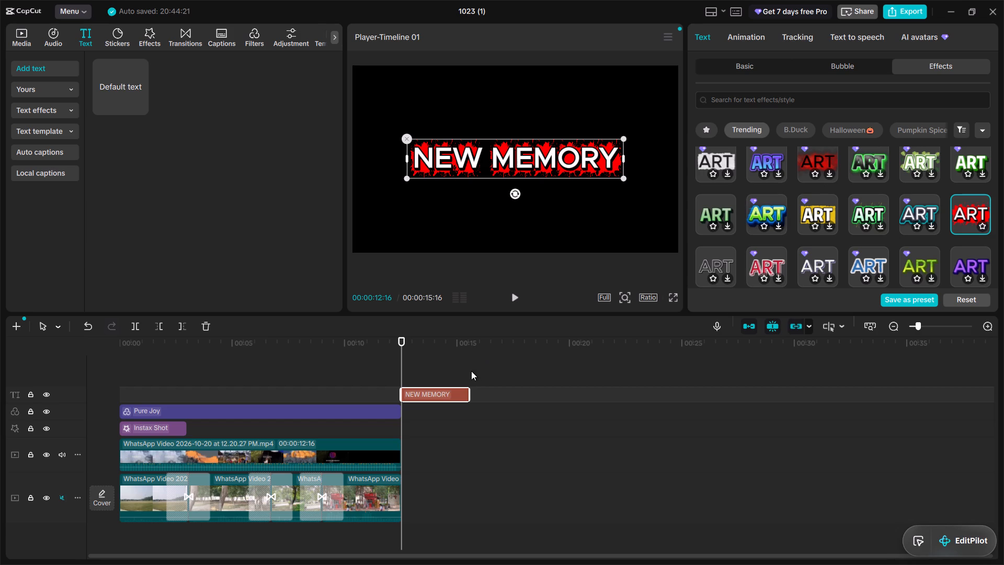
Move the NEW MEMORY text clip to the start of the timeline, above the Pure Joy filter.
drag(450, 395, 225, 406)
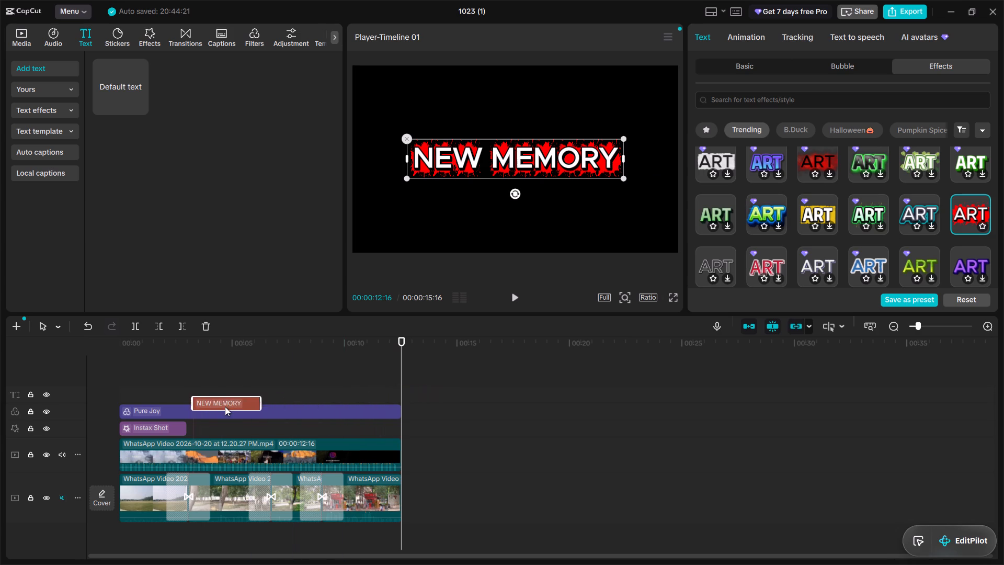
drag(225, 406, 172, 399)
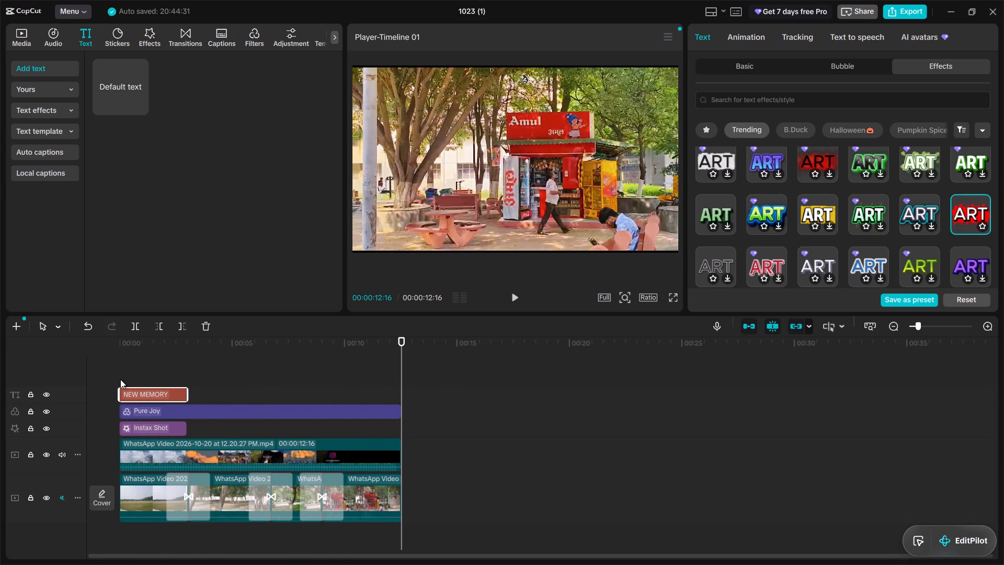
Play the video from the start to check the NEW MEMORY text over the opening footage.
click(119, 380)
double_click(119, 379)
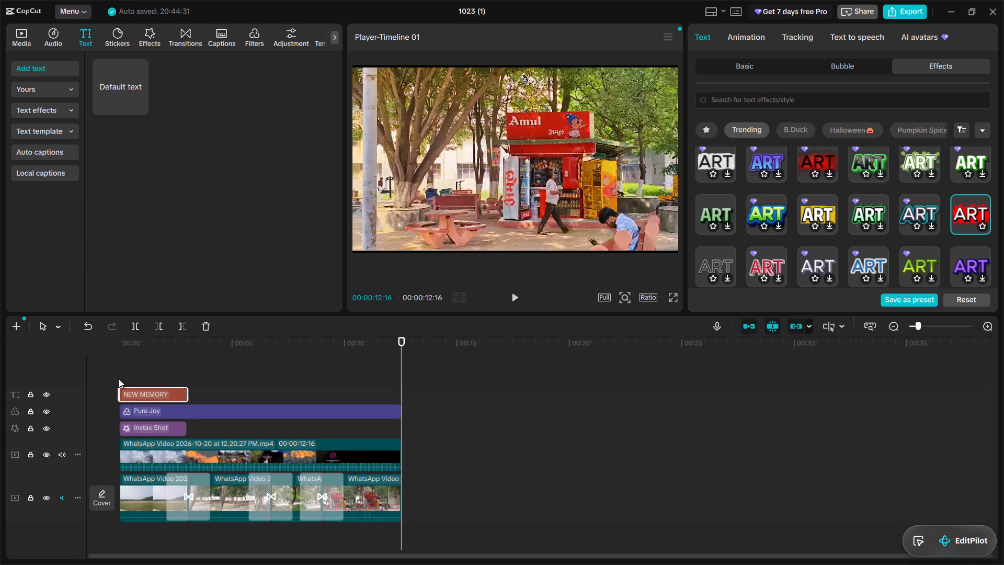
double_click(121, 376)
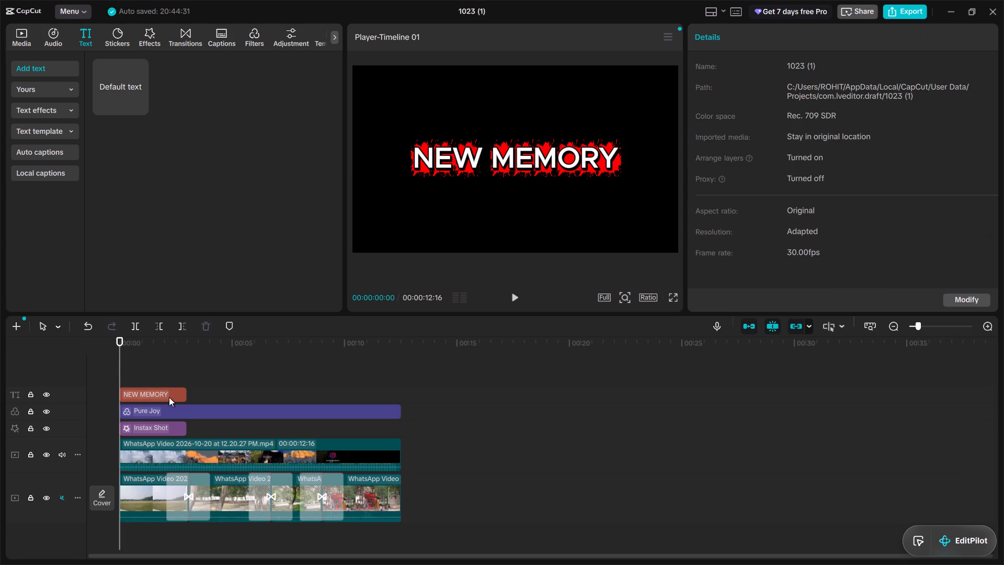
double_click(515, 299)
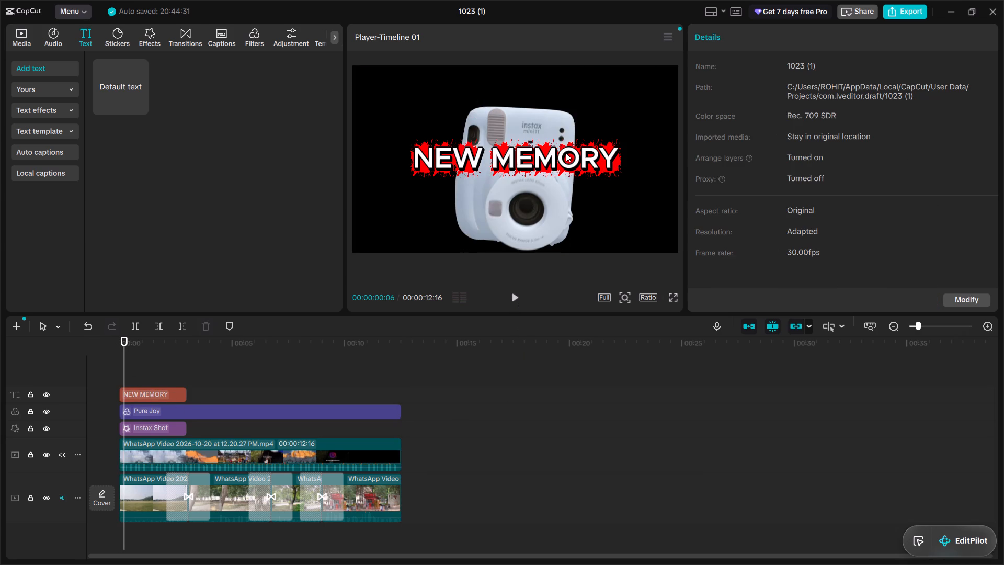
click(515, 296)
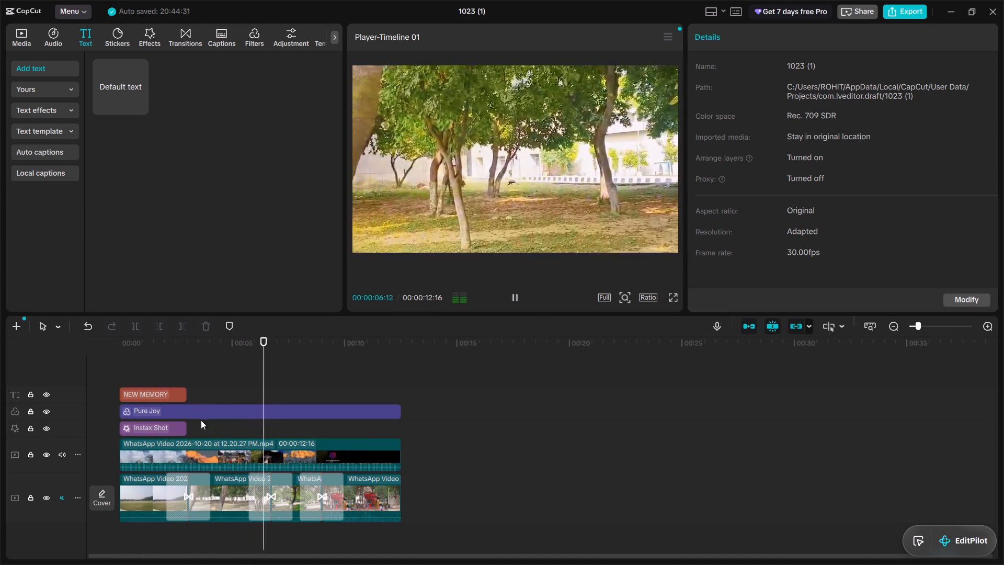
Move the NEW MEMORY text clip to start at 00:00:03:00, where the Instax Shot effect ends.
click(187, 418)
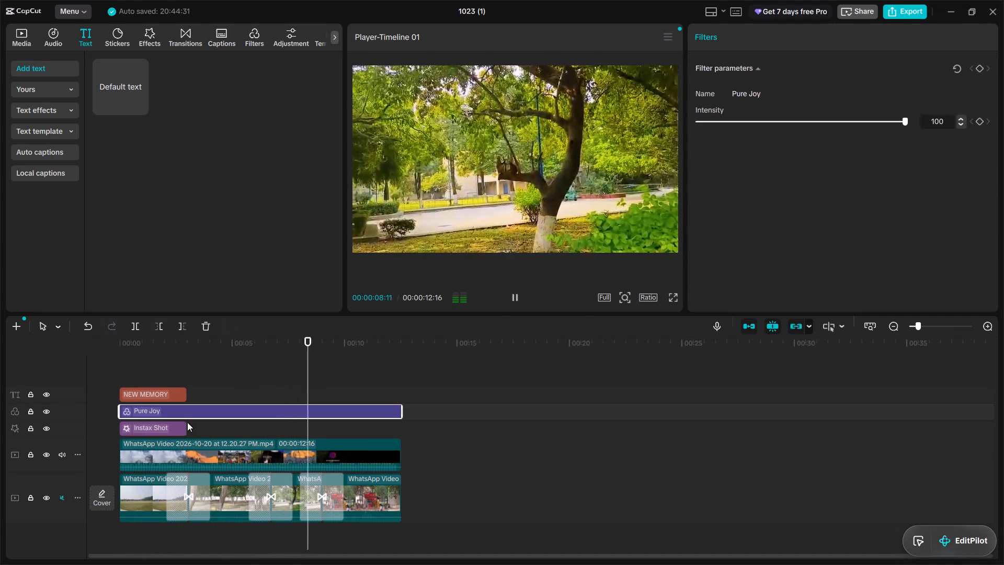
click(187, 427)
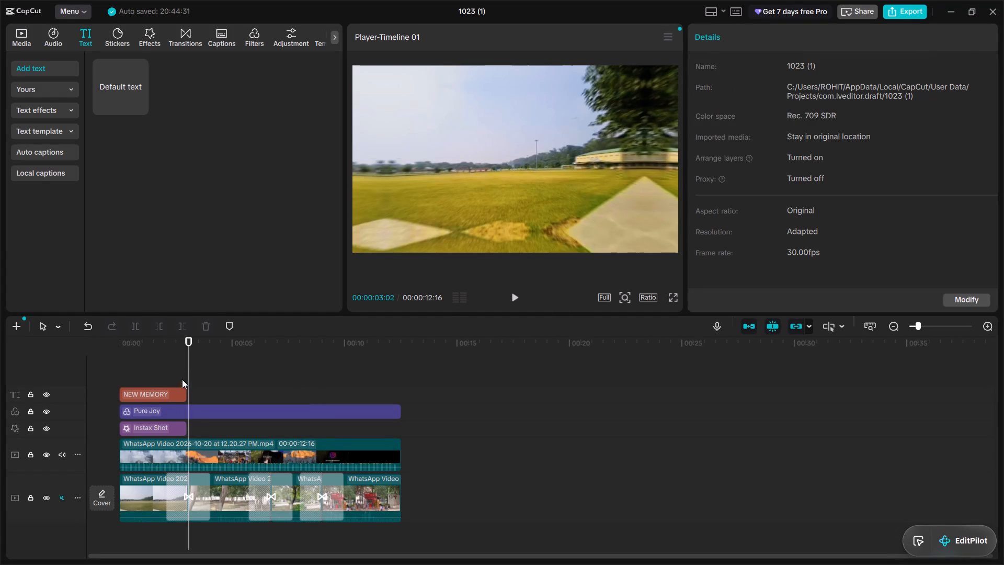
click(185, 375)
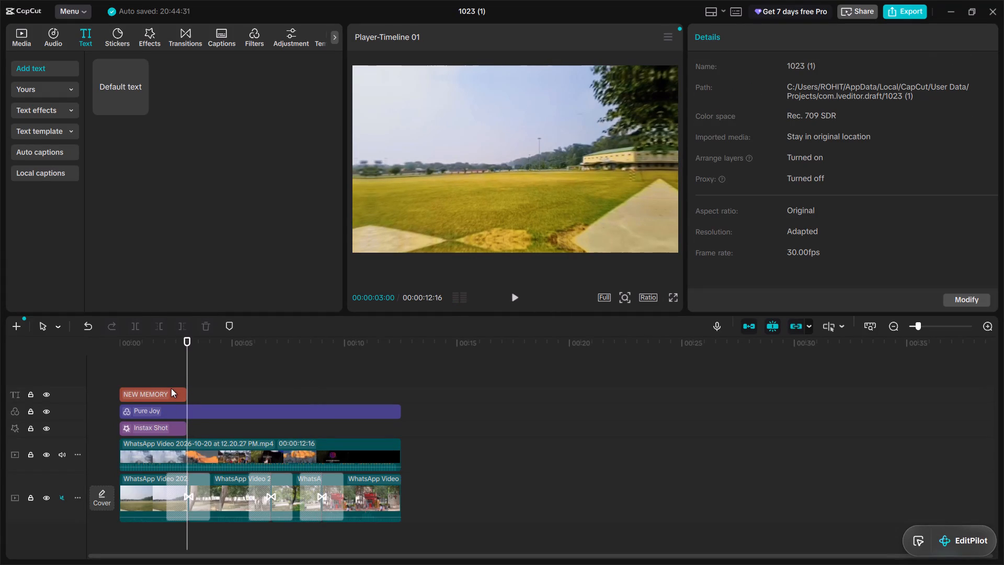
click(171, 388)
drag(174, 391, 187, 391)
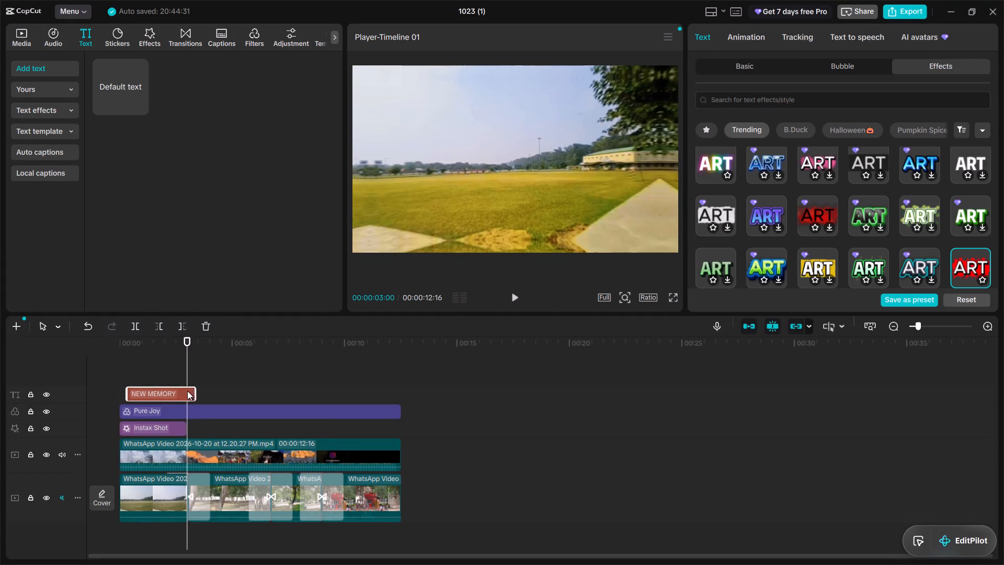
drag(187, 391, 248, 391)
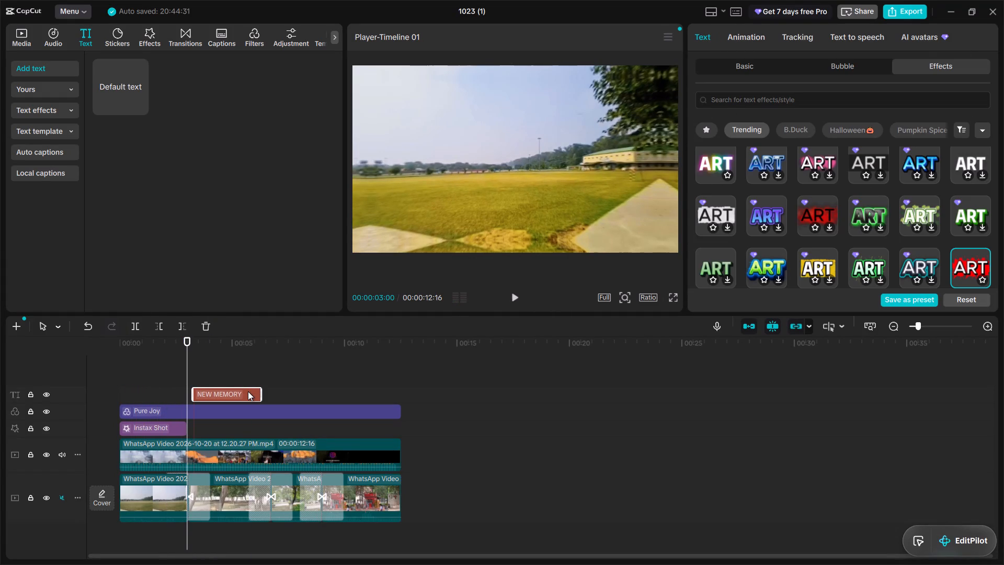
drag(248, 391, 248, 391)
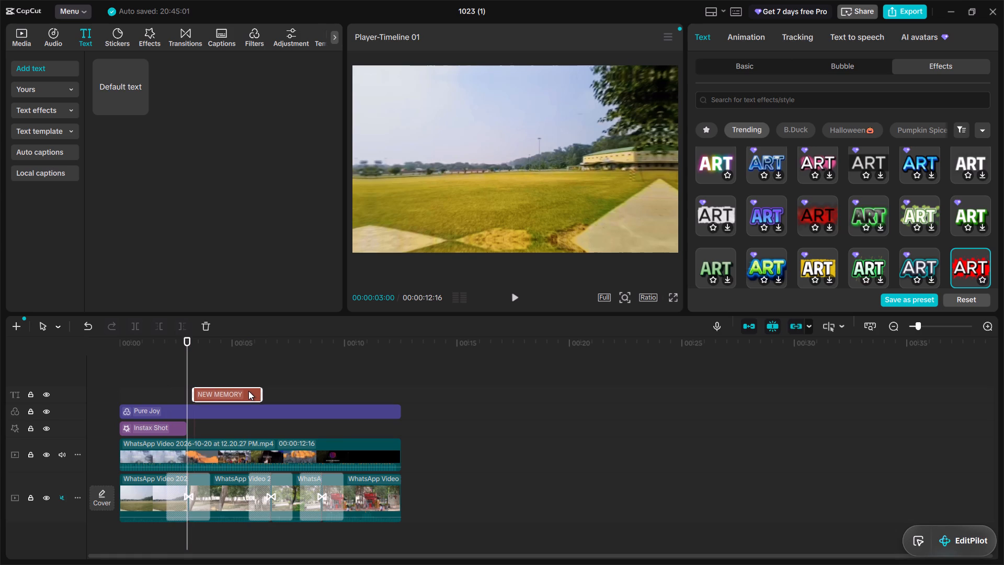
click(244, 393)
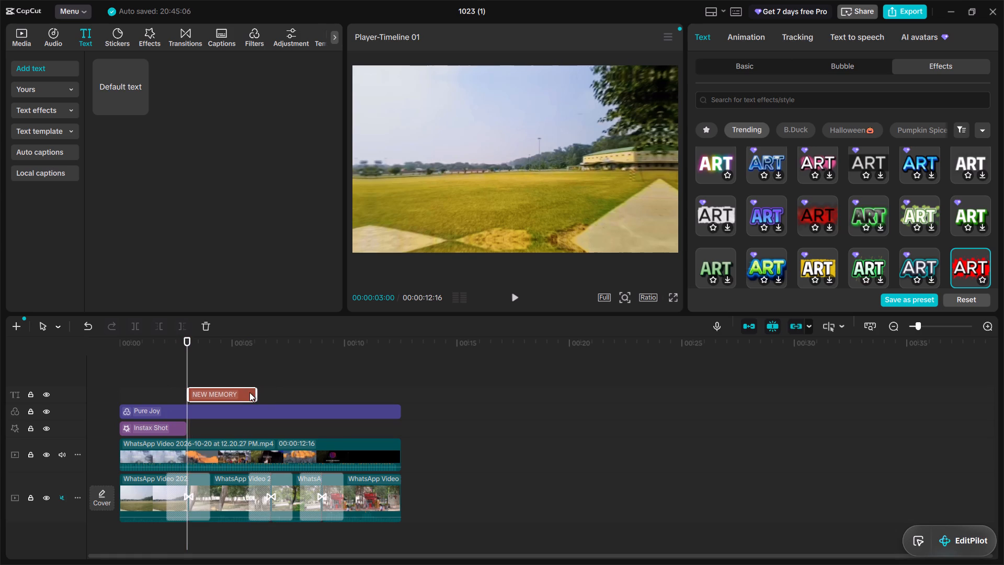
click(249, 393)
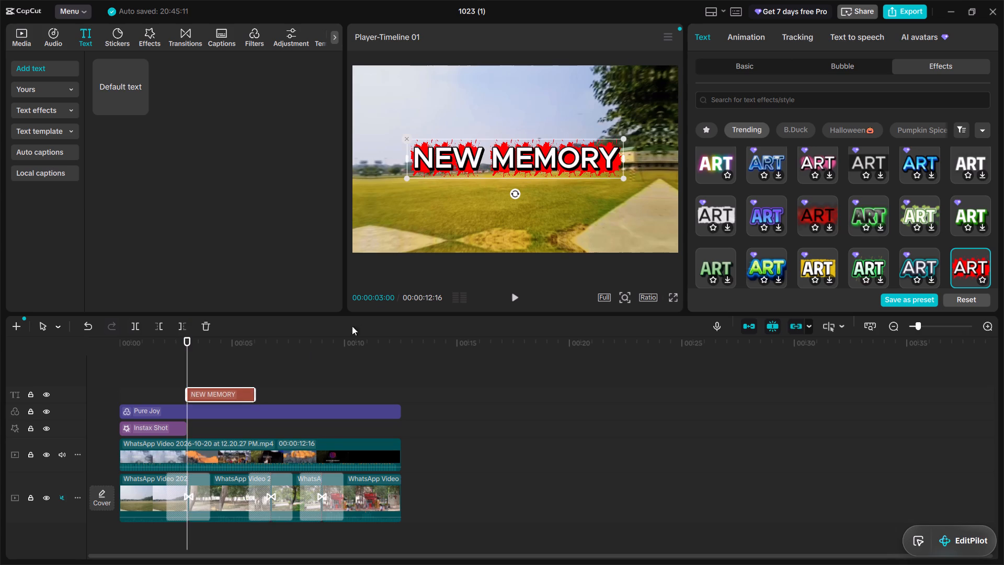
Shrink the NEW MEMORY title to about half its size and place it centred near the top of the video frame.
drag(465, 155, 457, 205)
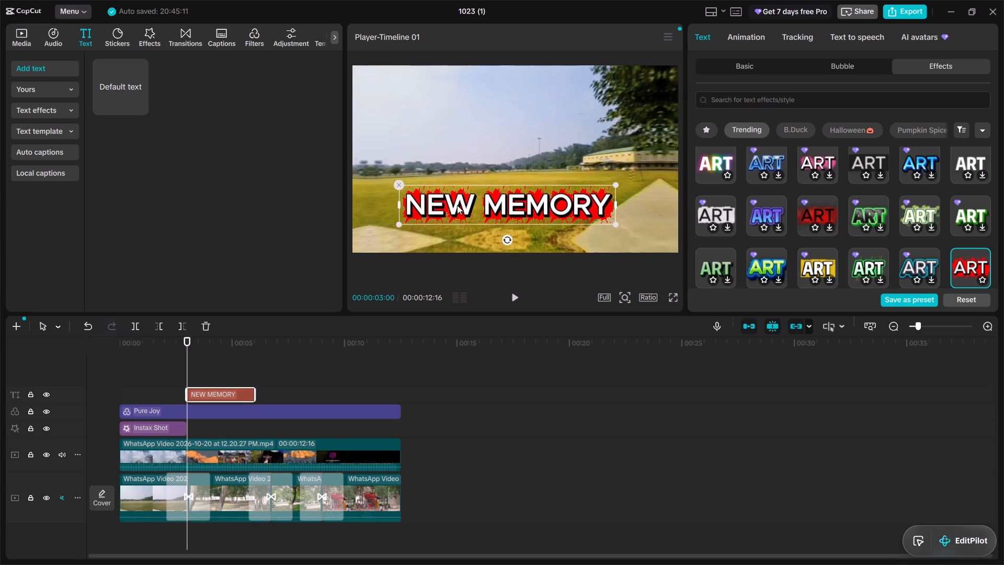
drag(457, 205, 457, 206)
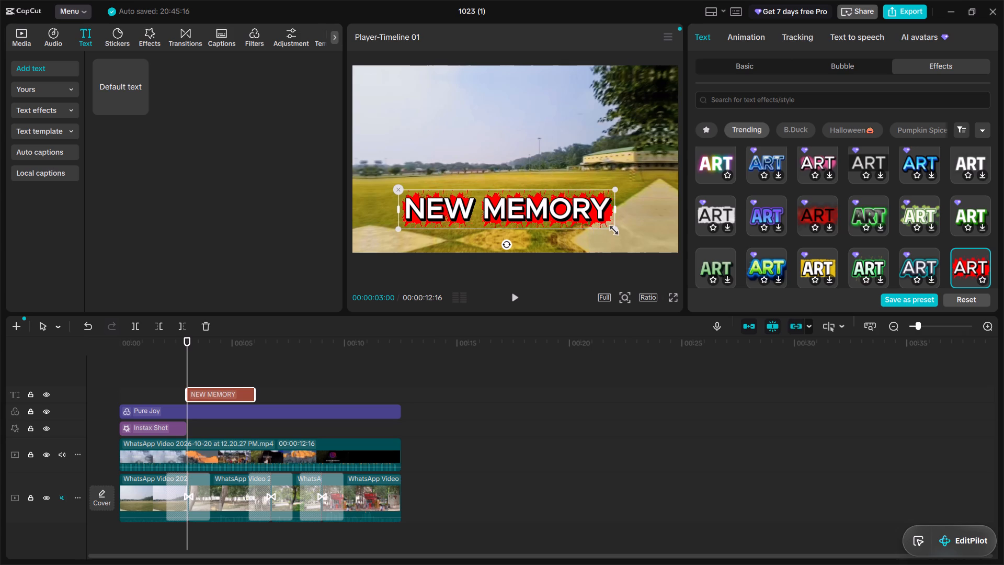
drag(611, 228, 507, 211)
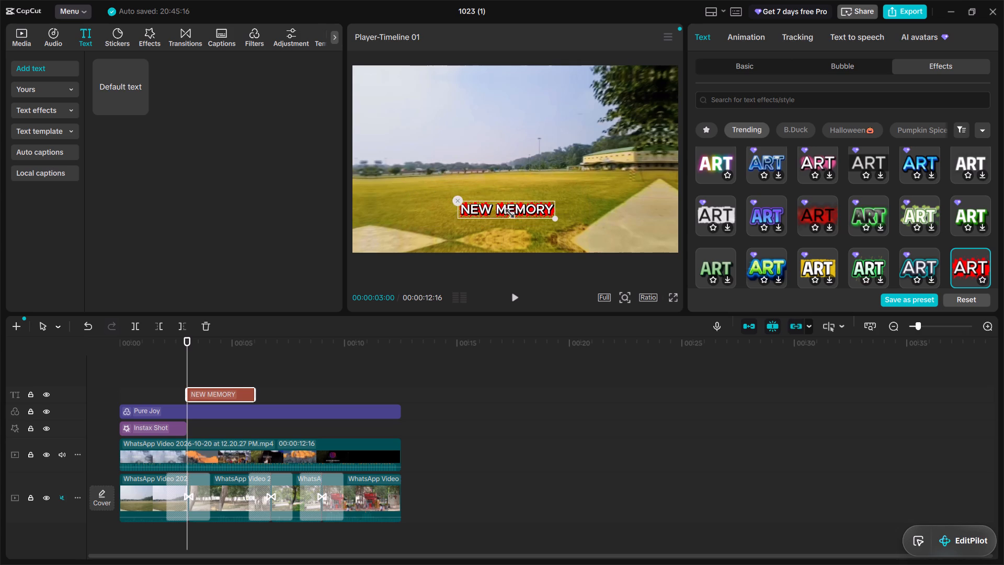
drag(507, 211, 510, 211)
drag(507, 209, 583, 230)
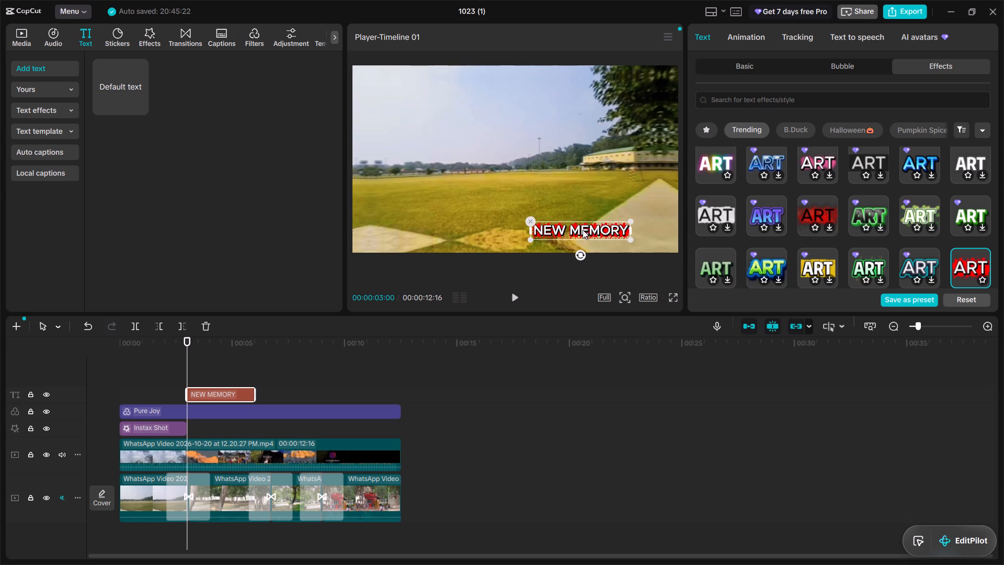
drag(583, 230, 509, 105)
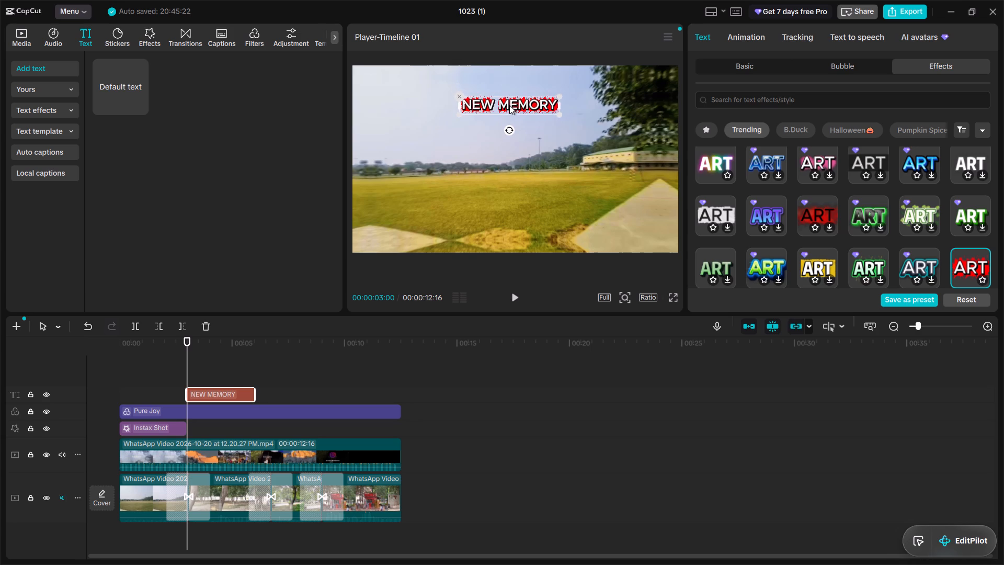
drag(509, 105, 510, 100)
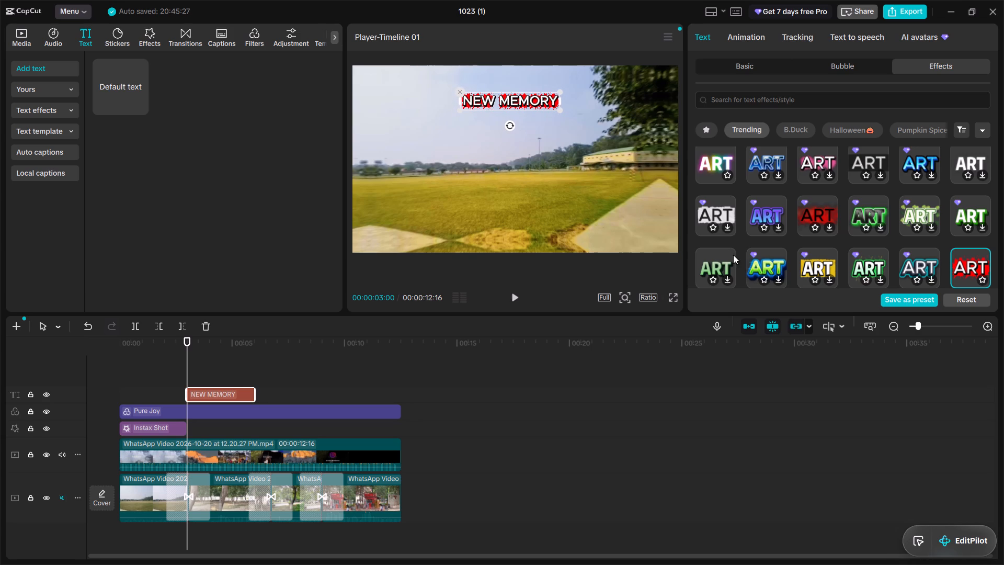
Browse the Trending text effects and the bubble styles for an alternative look for the NEW MEMORY title.
scroll(785, 230, down, 1)
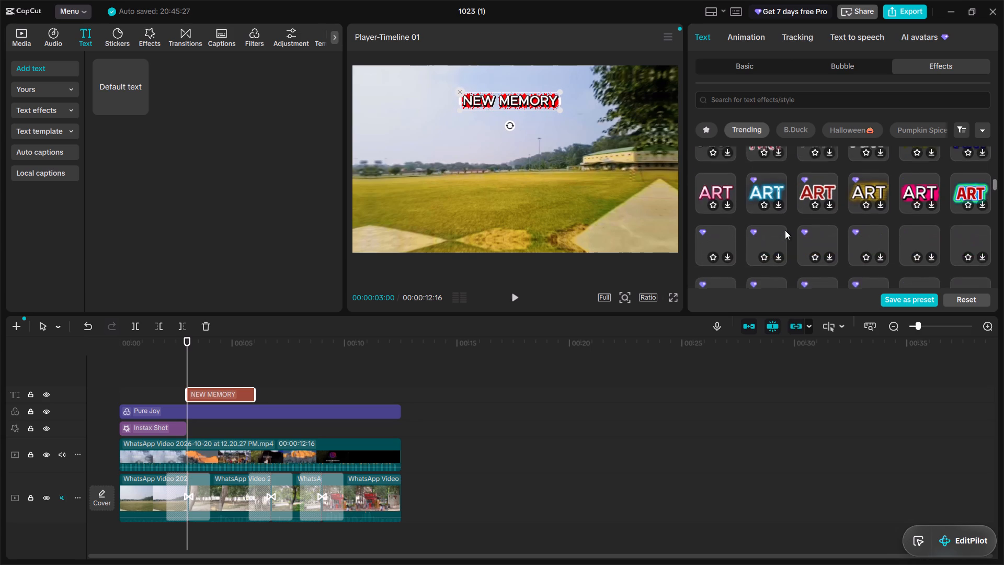
scroll(785, 230, down, 3)
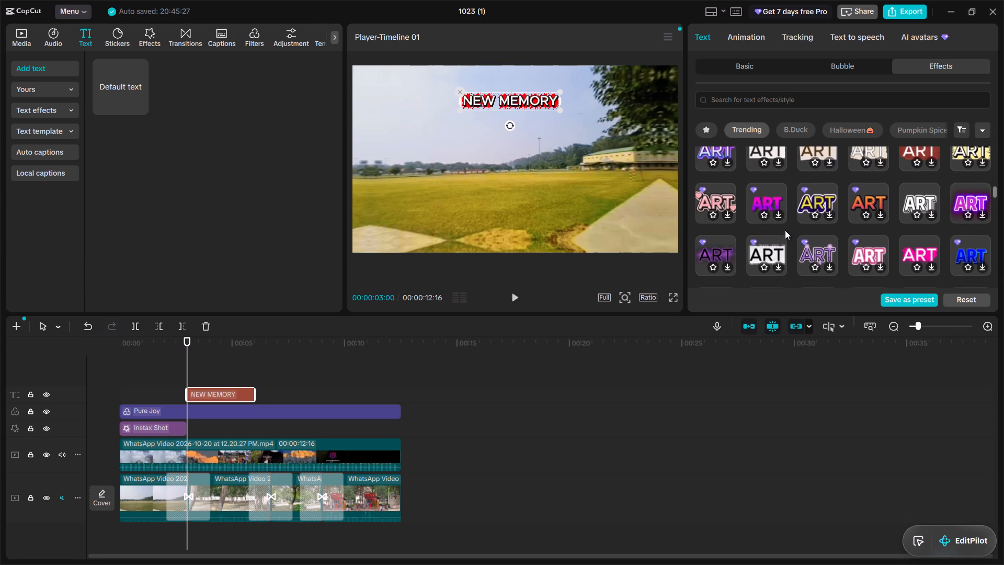
scroll(785, 230, down, 3)
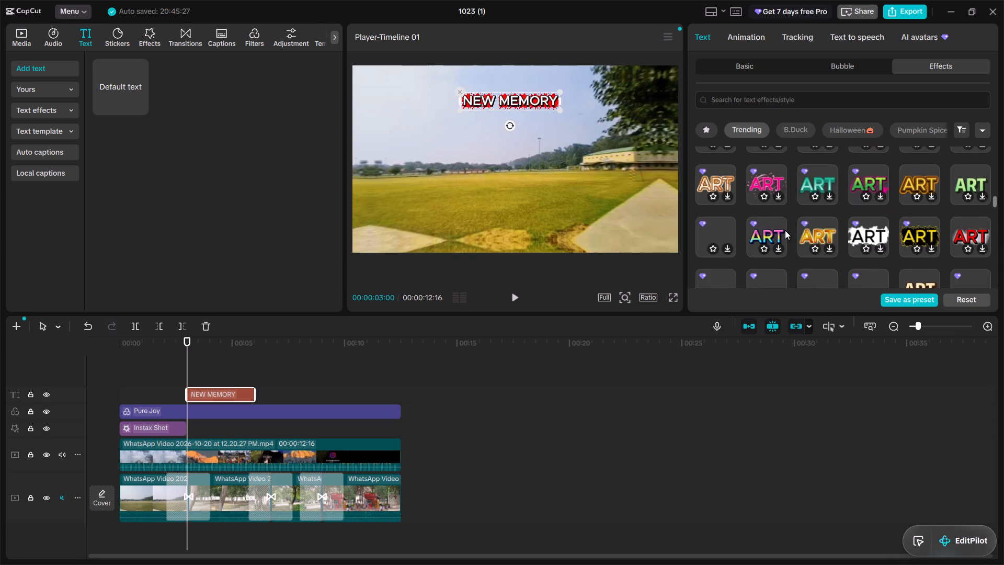
scroll(785, 230, down, 1)
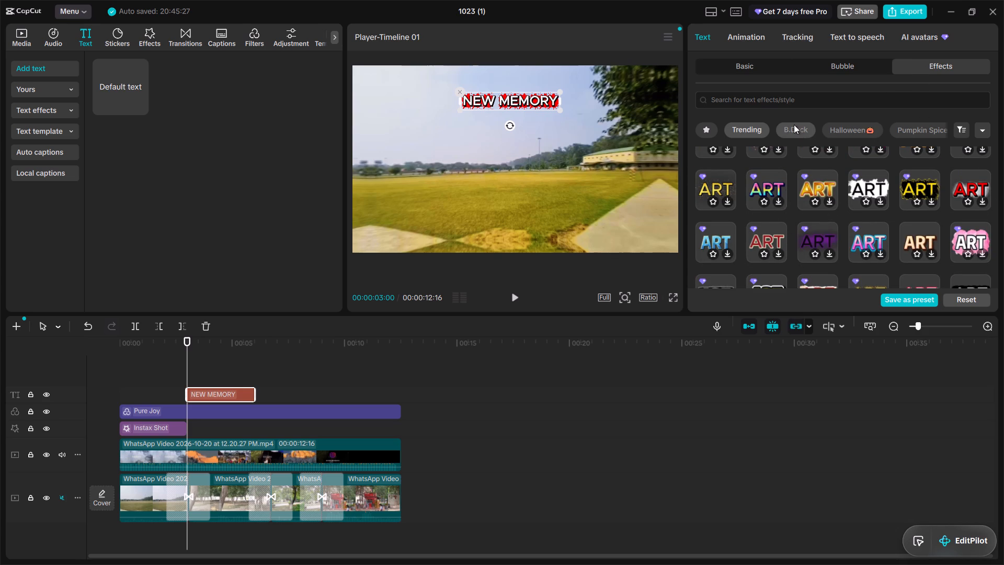
click(750, 129)
scroll(773, 218, up, 4)
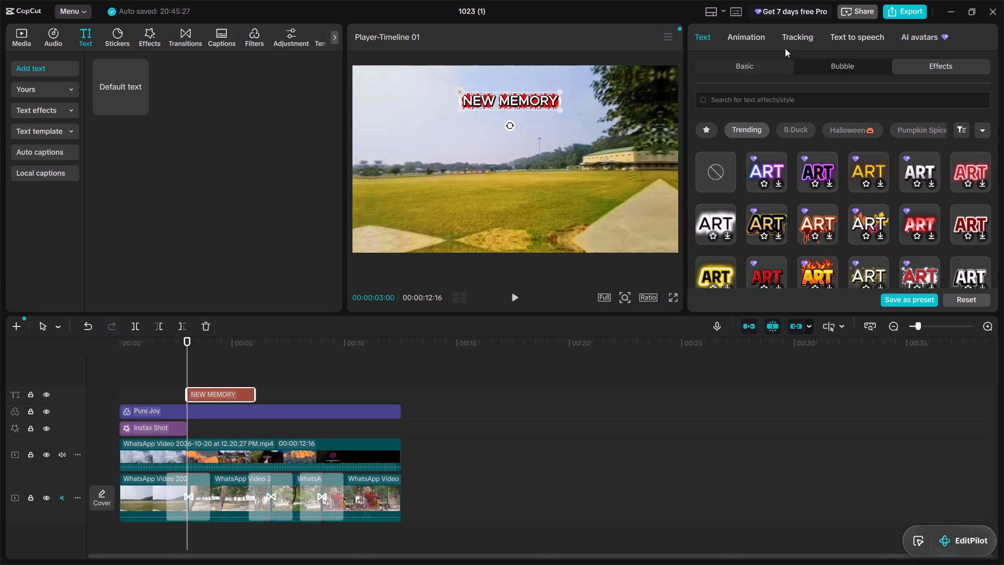
click(833, 62)
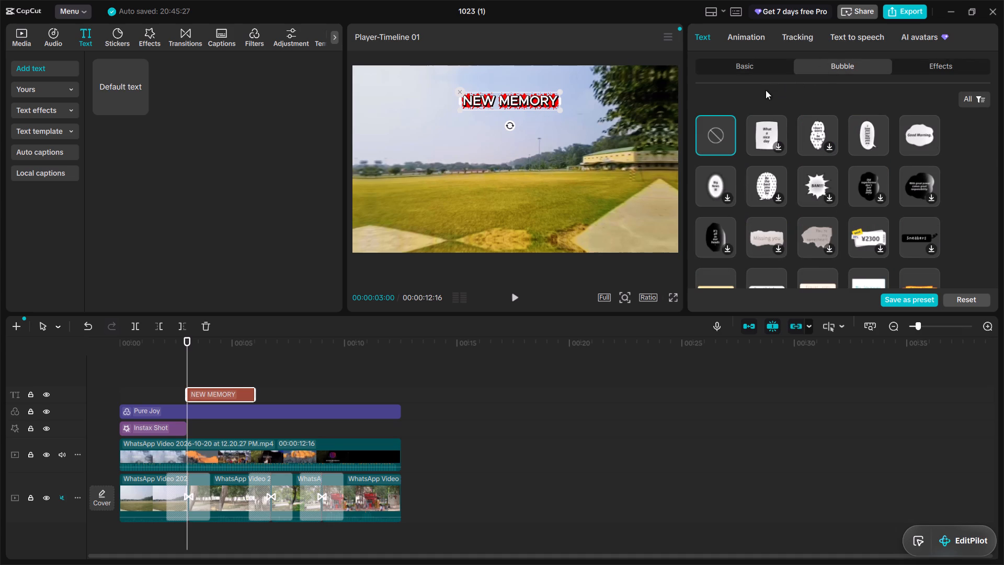
scroll(763, 197, down, 2)
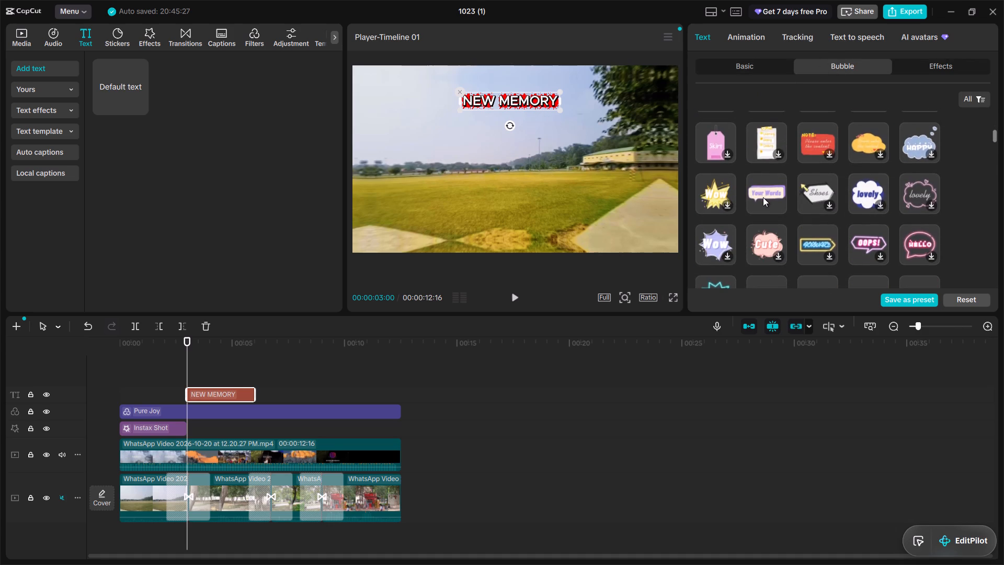
scroll(763, 197, down, 1)
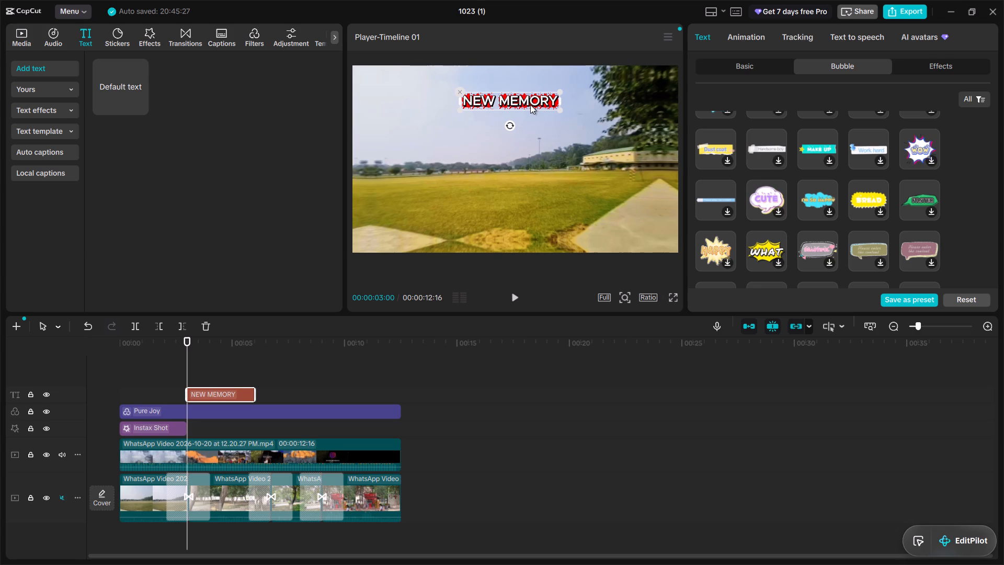
Nudge the NEW MEMORY title slightly higher in the video frame.
drag(530, 105, 527, 96)
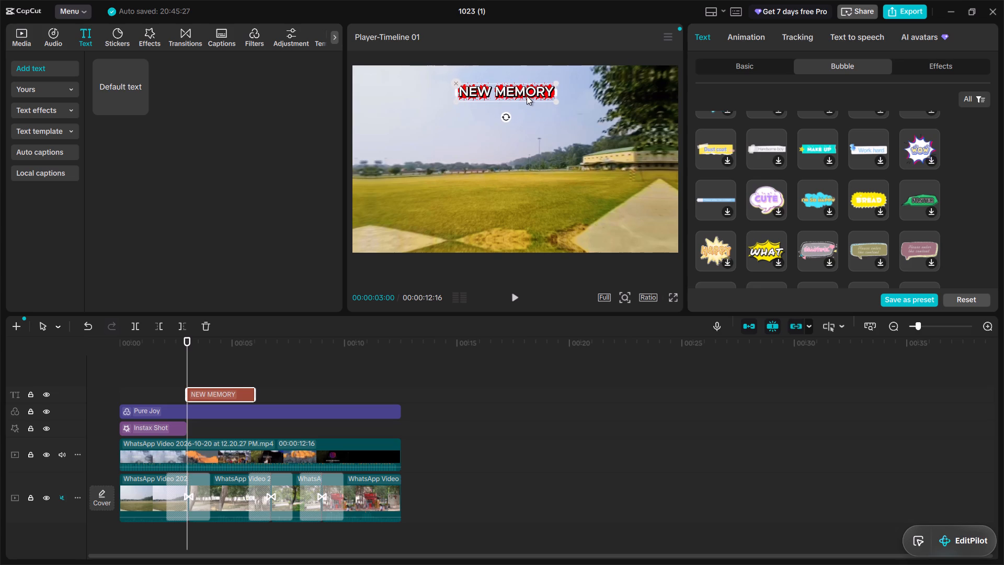
drag(527, 96, 527, 97)
Apply the Typewriter entrance animation to the NEW MEMORY title.
click(729, 37)
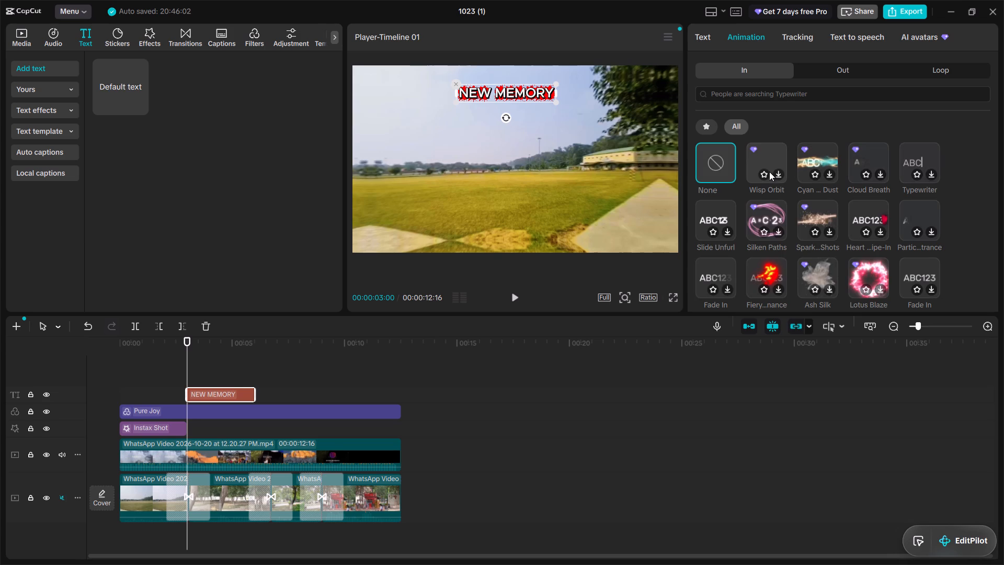
double_click(932, 173)
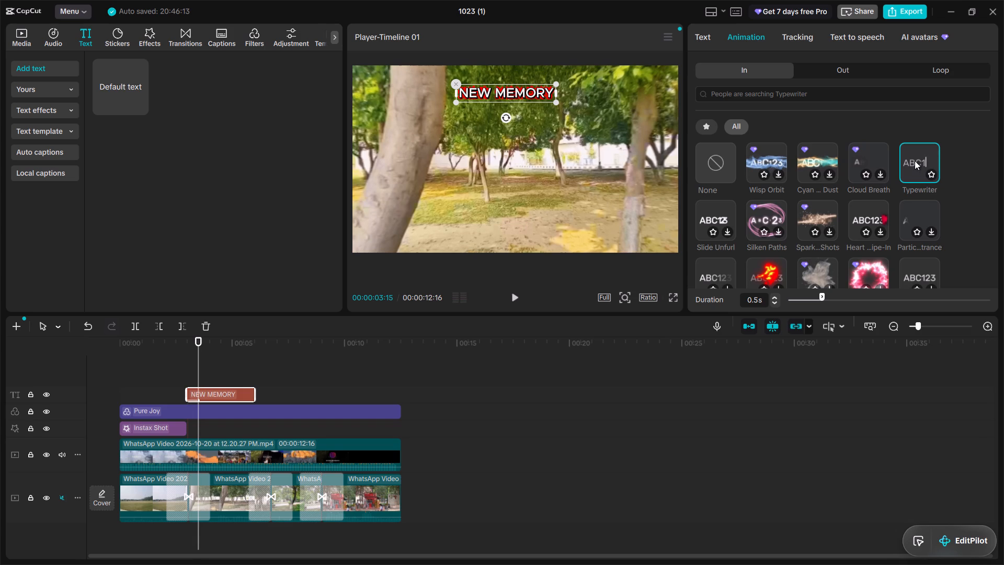
double_click(915, 161)
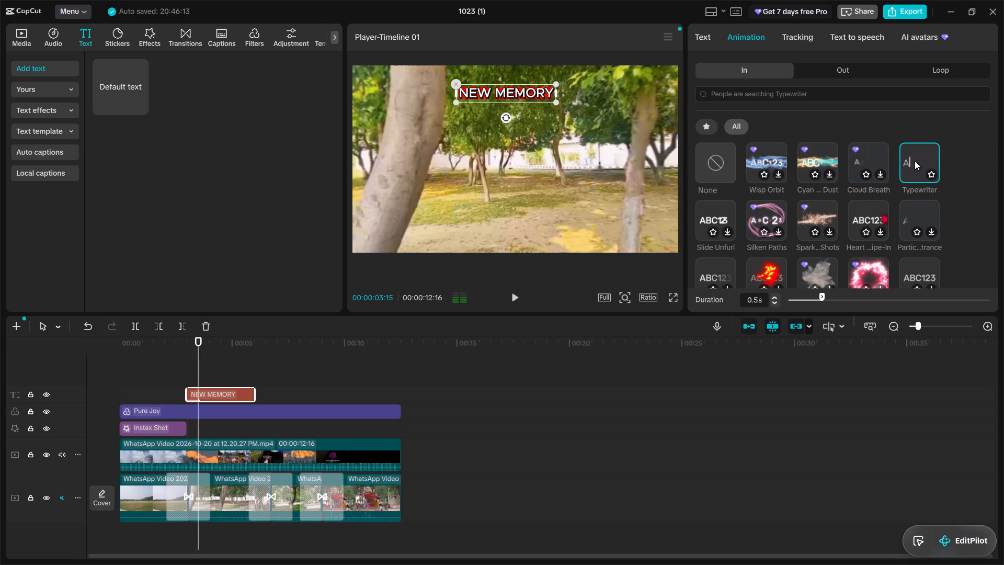
double_click(915, 161)
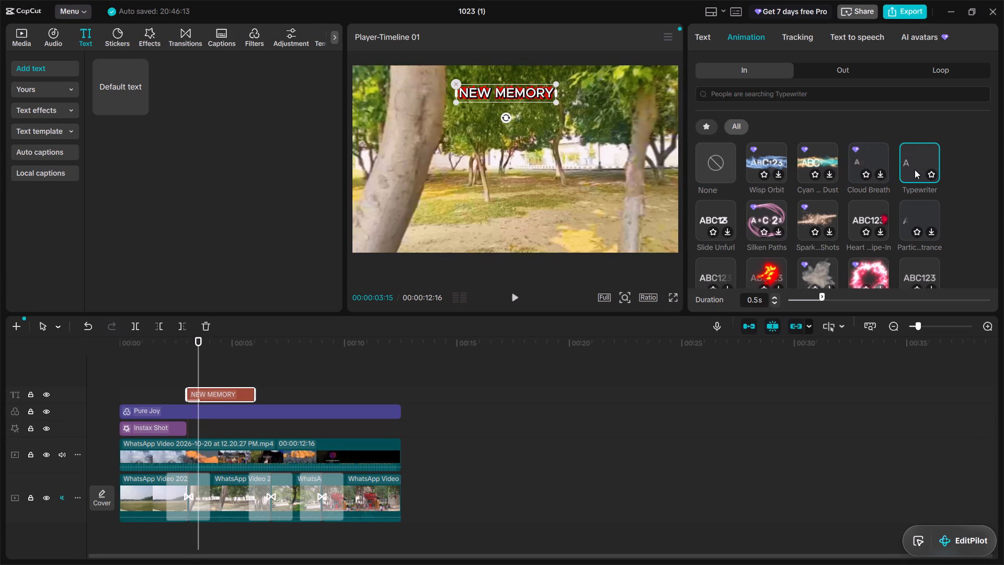
click(910, 162)
Play the video from about 00:00:03:00 to check the animated NEW MEMORY title.
click(702, 425)
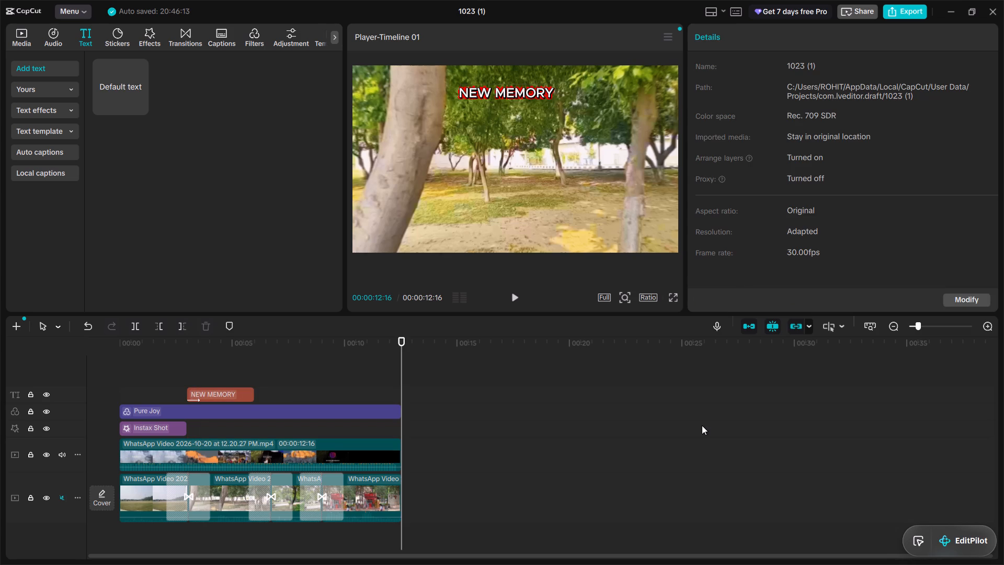
click(180, 368)
click(186, 368)
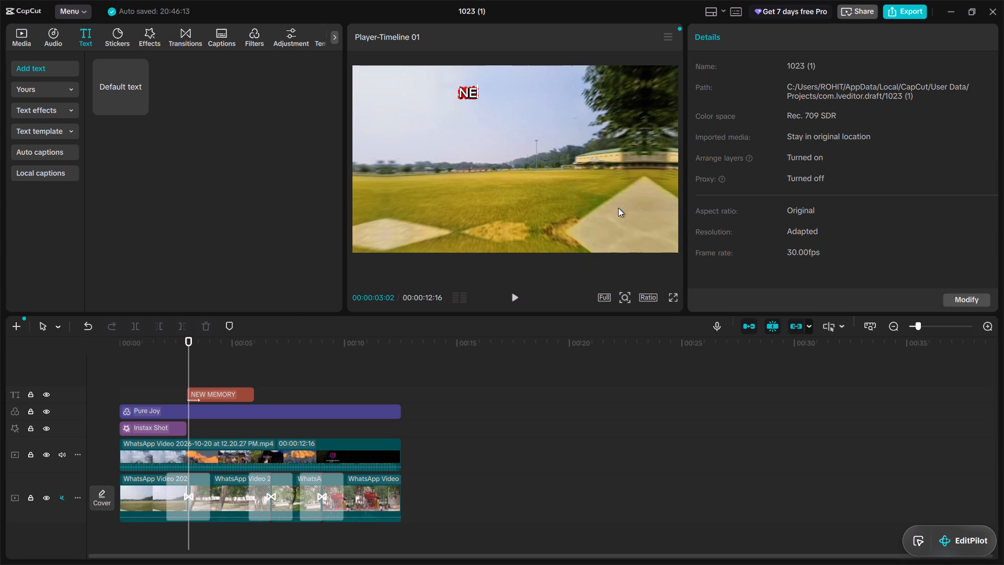
click(514, 299)
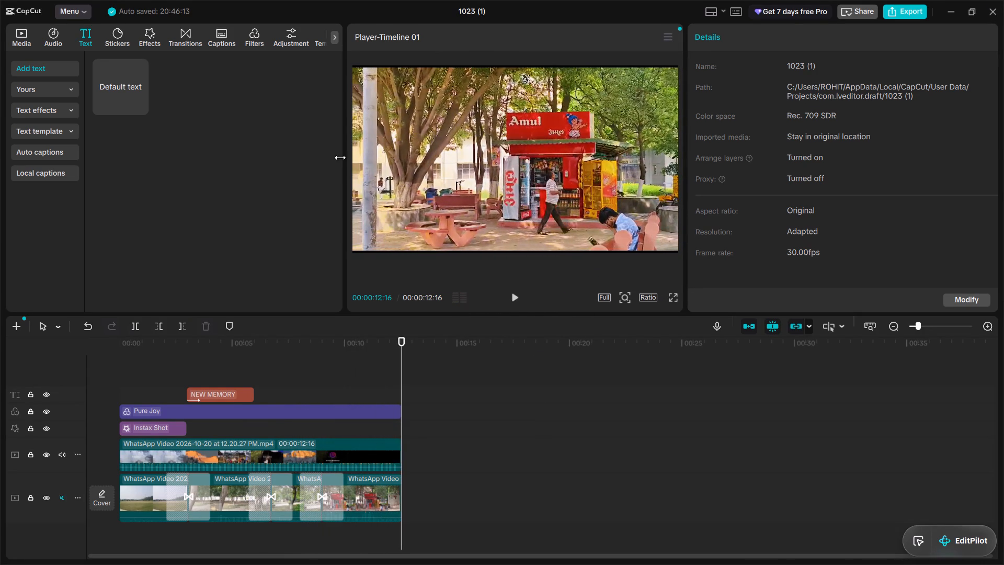
Add the Trending text template UNBOXING time at the end of the video, at 00:00:12:16.
click(32, 130)
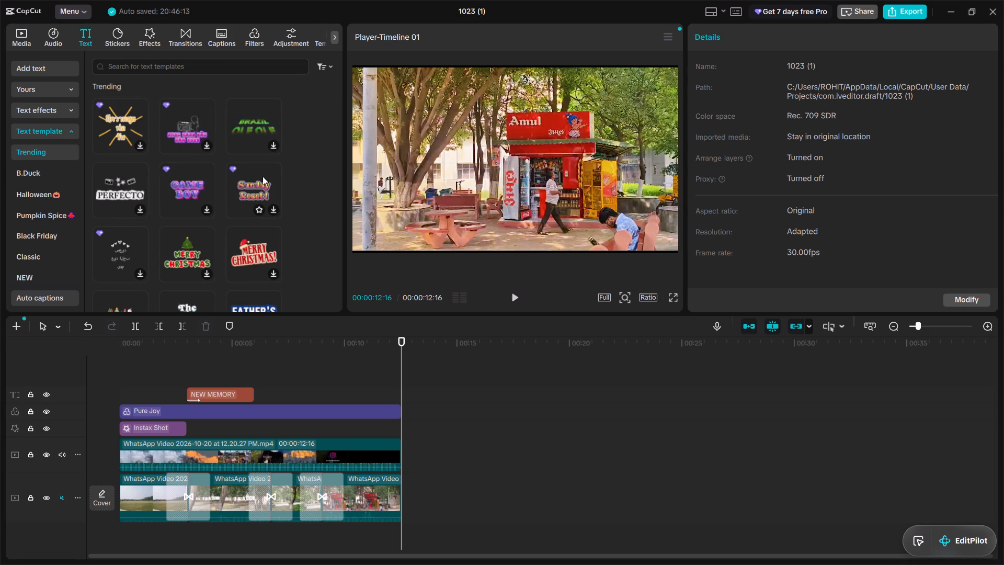
scroll(214, 245, down, 1)
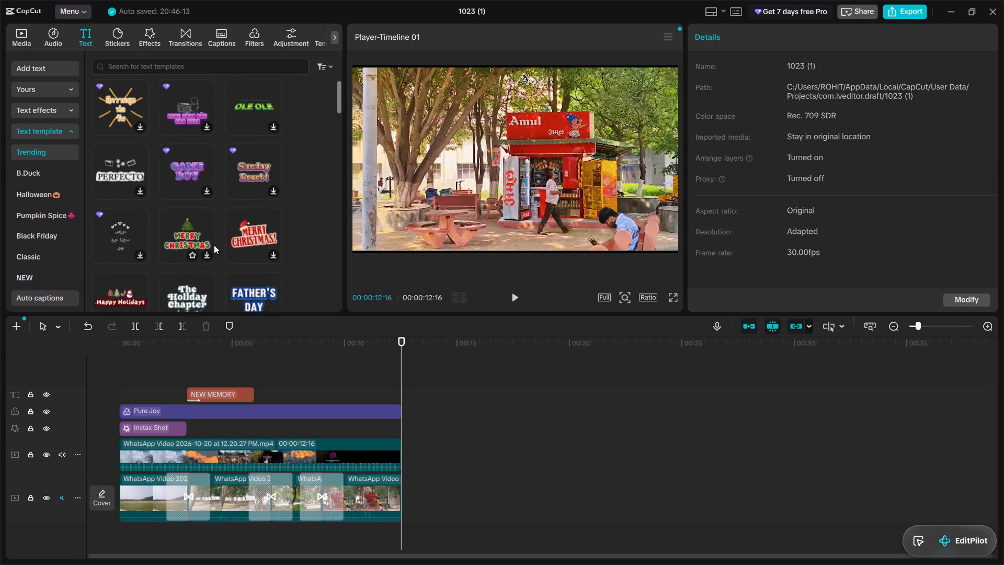
scroll(214, 245, down, 1)
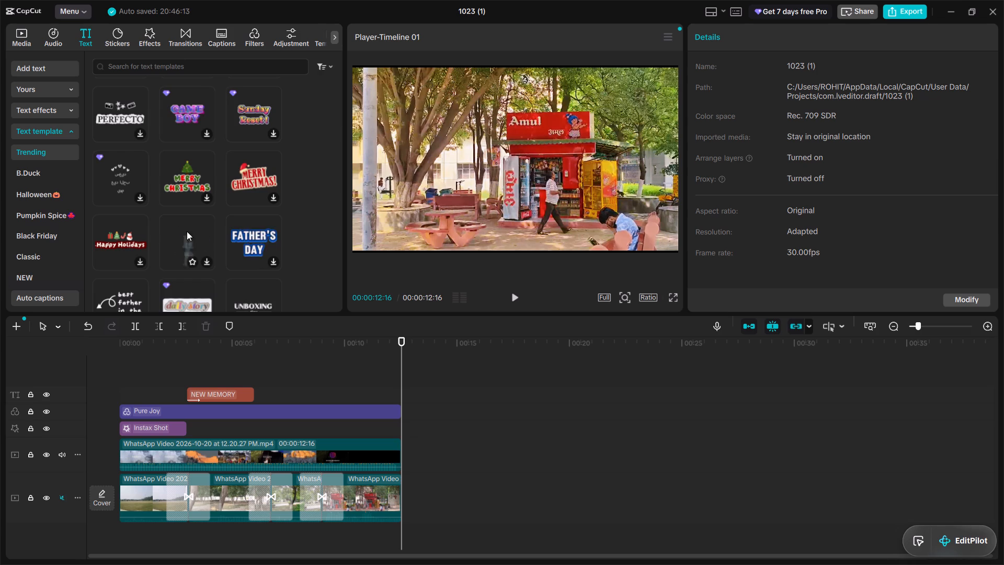
scroll(242, 255, down, 1)
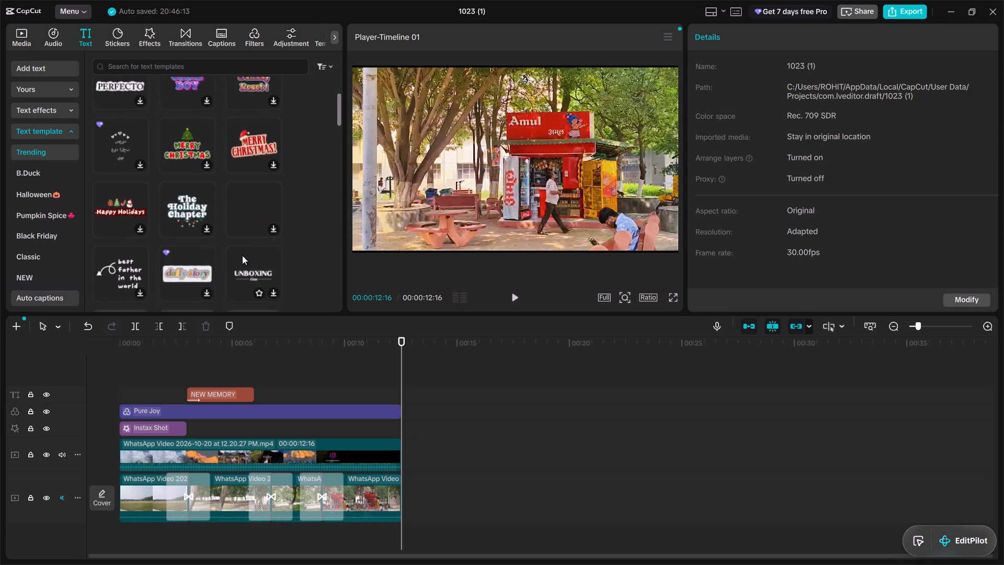
scroll(242, 255, down, 1)
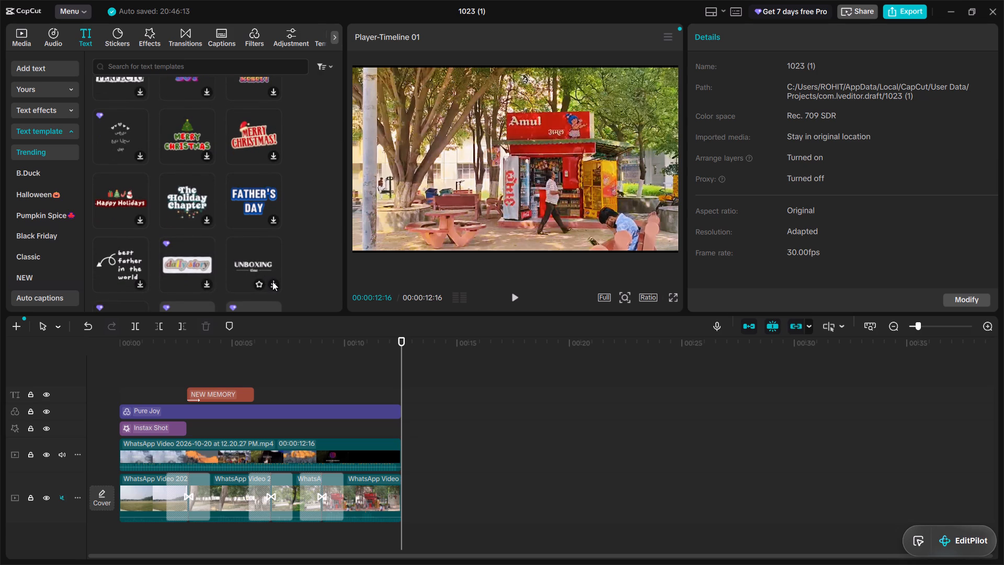
double_click(272, 281)
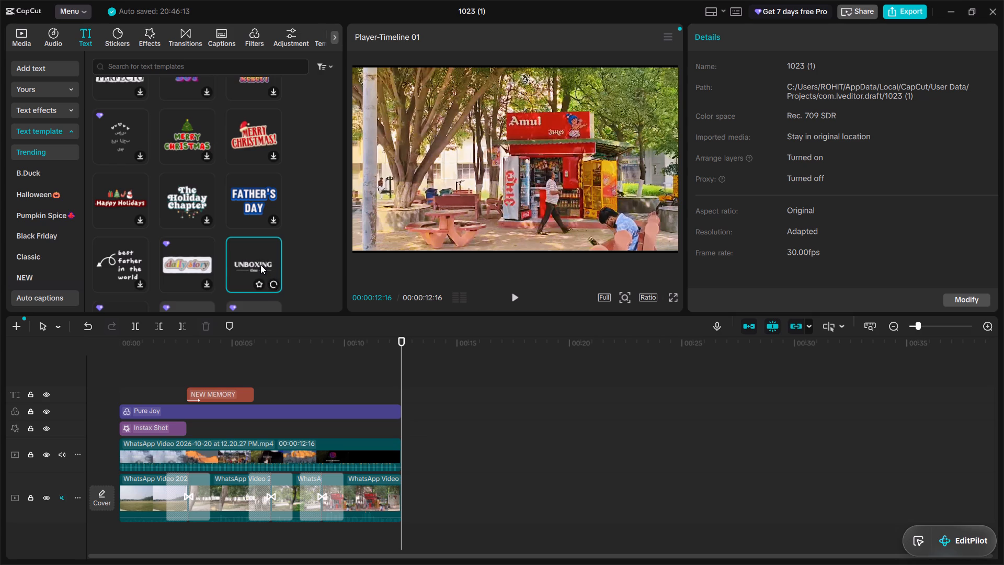
click(272, 282)
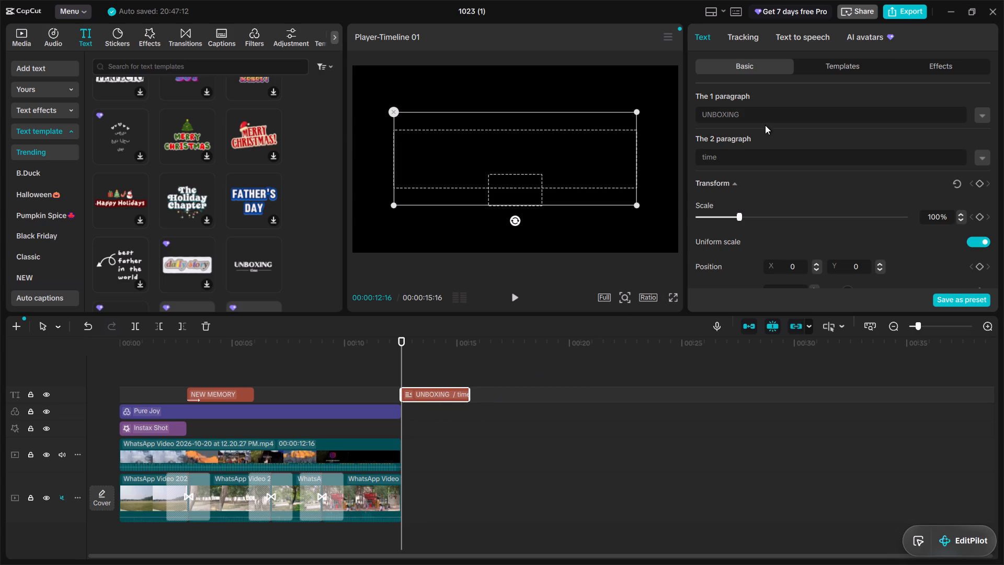
Replace the first paragraph of the UNBOXING time template with CREATED.
click(735, 159)
click(755, 112)
click(755, 112)
key(BackSpace)
key(BackSpace)
key(BackSpace)
key(BackSpace)
key(BackSpace)
key(BackSpace)
key(BackSpace)
key(BackSpace)
key(BackSpace)
key(BackSpace)
key(BackSpace)
key(BackSpace)
key(BackSpace)
key(BackSpace)
key(BackSpace)
key(BackSpace)
key(BackSpace)
key(BackSpace)
key(BackSpace)
key(BackSpace)
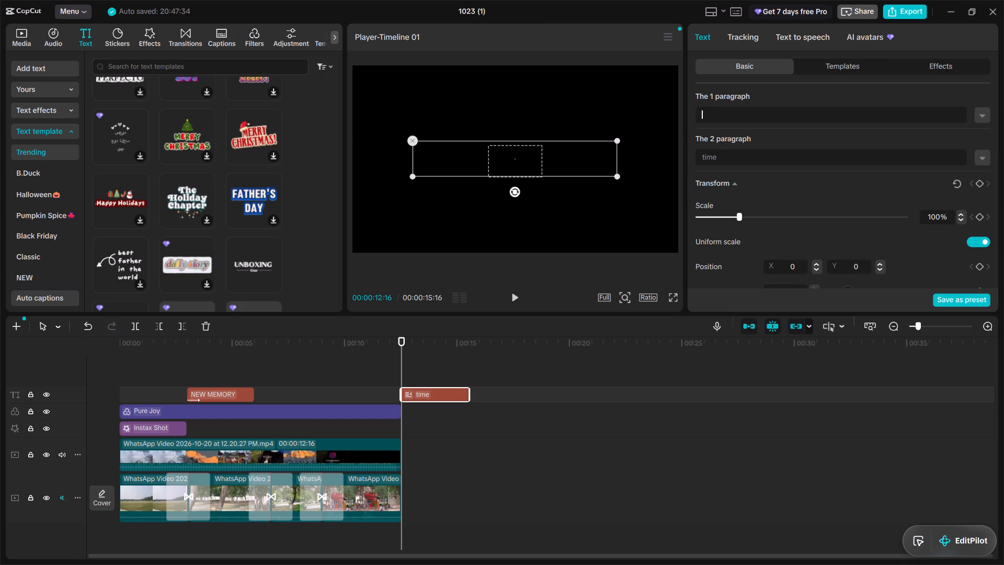
text(CREATED)
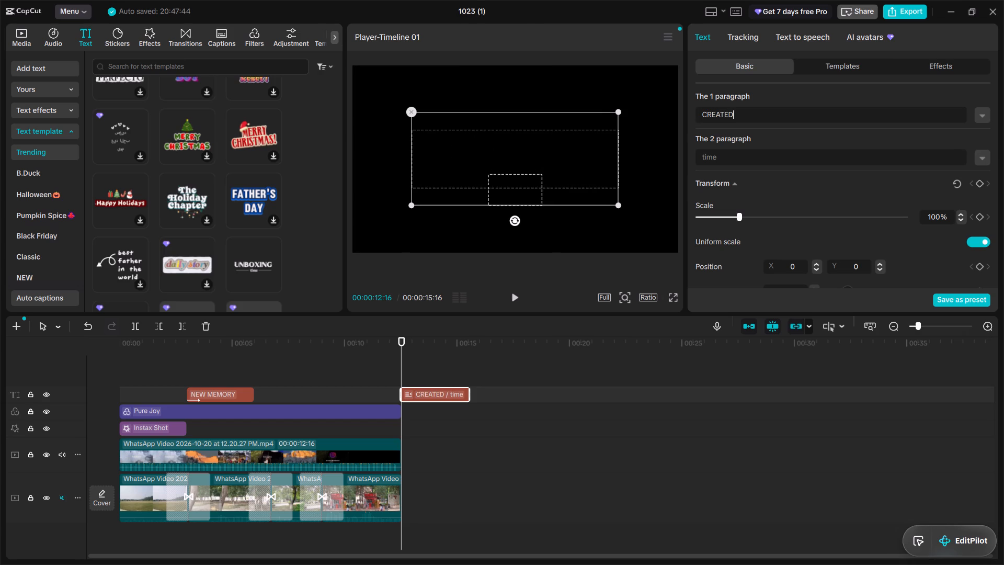
Extend the first paragraph of the closing text template to read CREATED BY.
key(space)
text(BY)
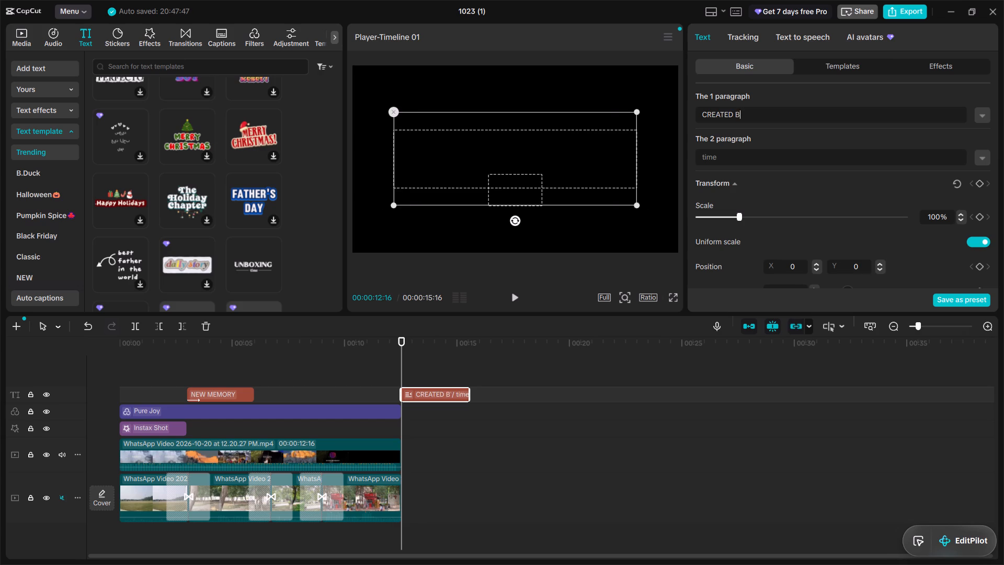
Replace the word time in the template's second paragraph with MOHIT.
click(737, 152)
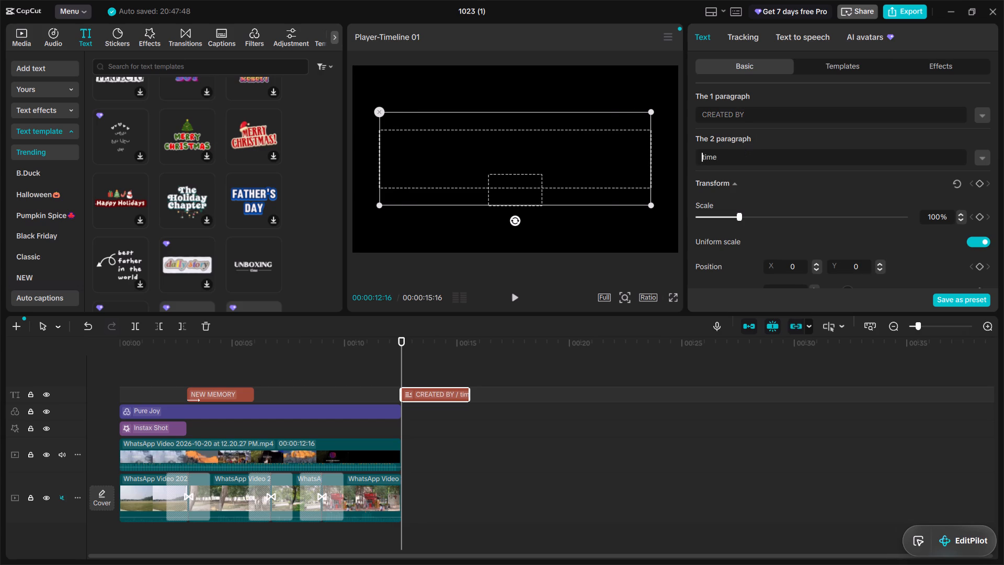
click(731, 157)
key(BackSpace)
key(BackSpace)
key(BackSpace)
key(BackSpace)
key(BackSpace)
key(BackSpace)
key(BackSpace)
key(BackSpace)
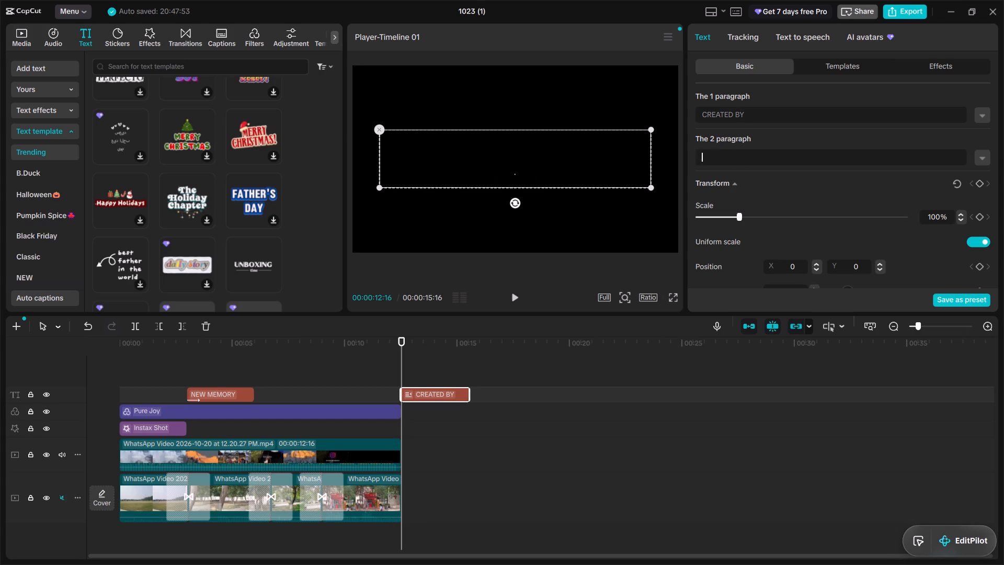
text(MOHIT)
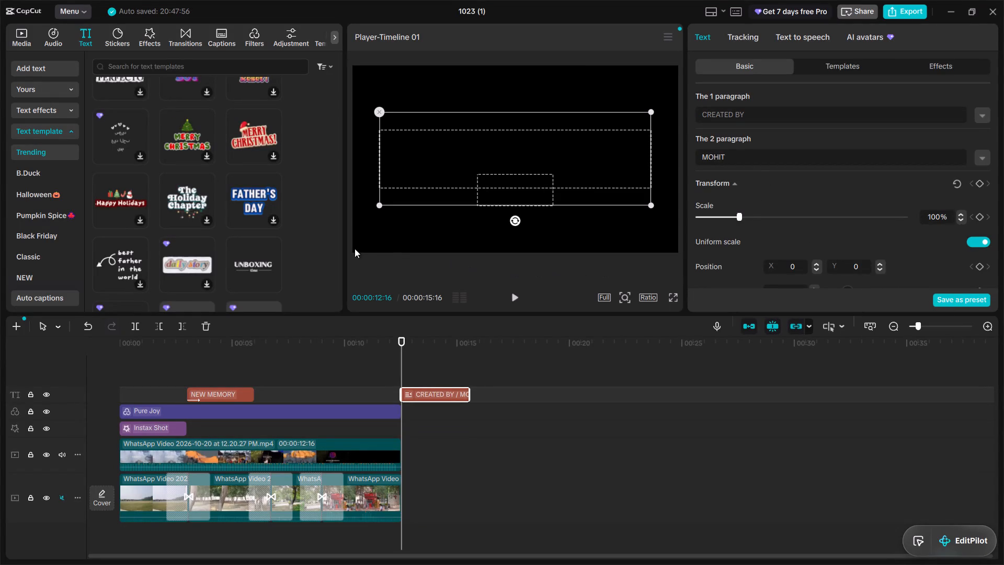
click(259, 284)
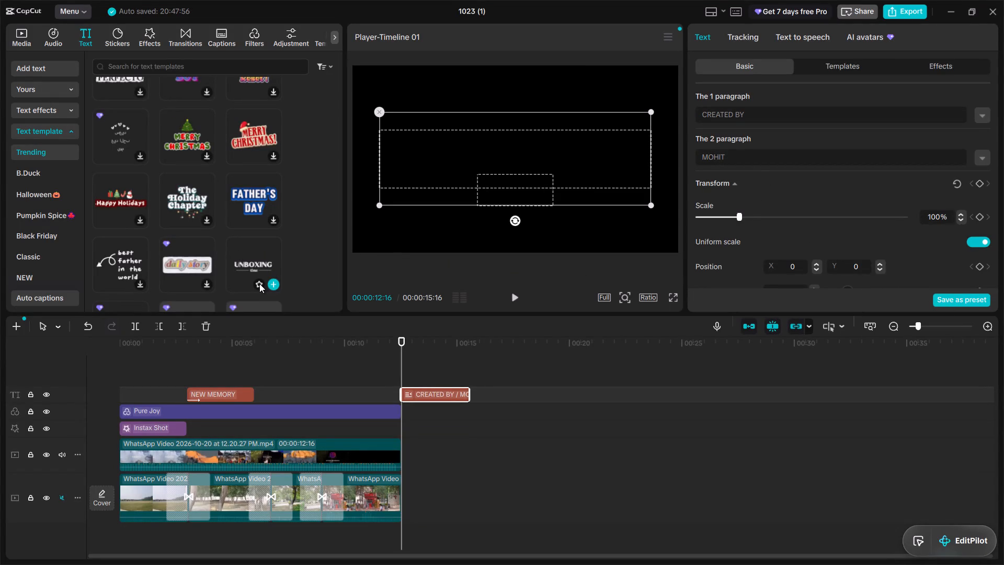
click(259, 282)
Save the customised CREATED BY credit text as a preset and dismiss the notice.
click(958, 300)
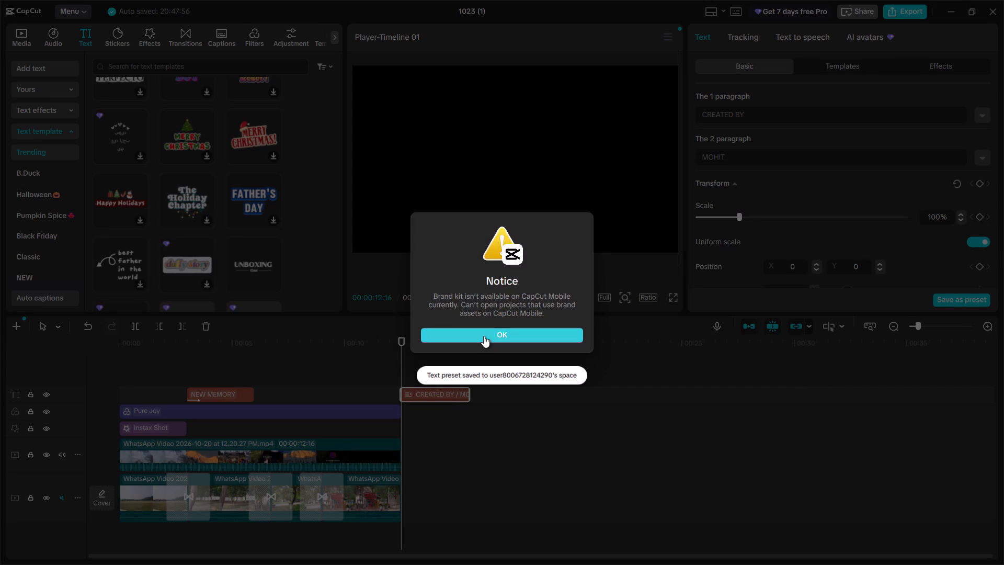
click(484, 336)
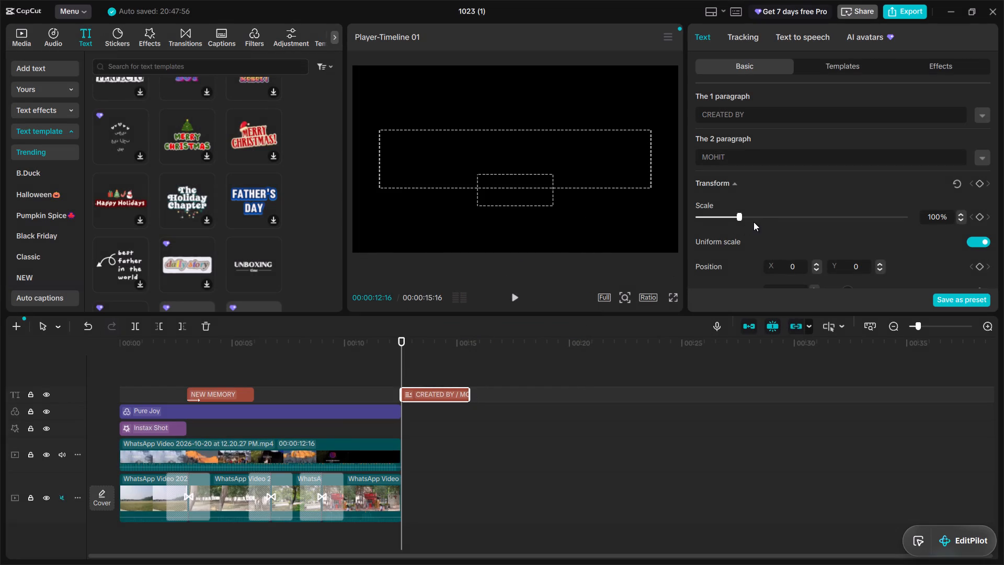
scroll(794, 249, down, 2)
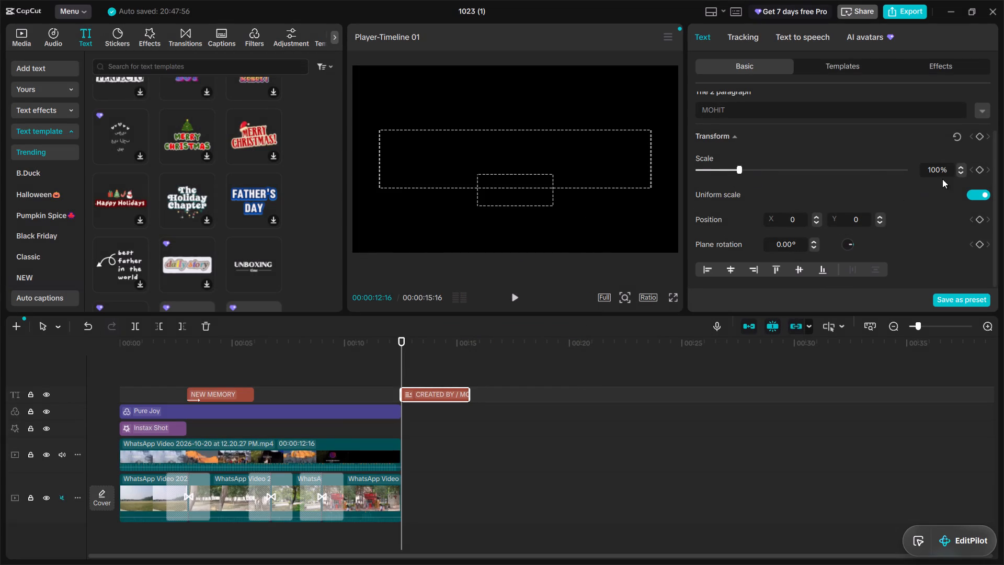
click(945, 301)
Play the closing credit from 00:00:12:16 to check its animation.
click(514, 296)
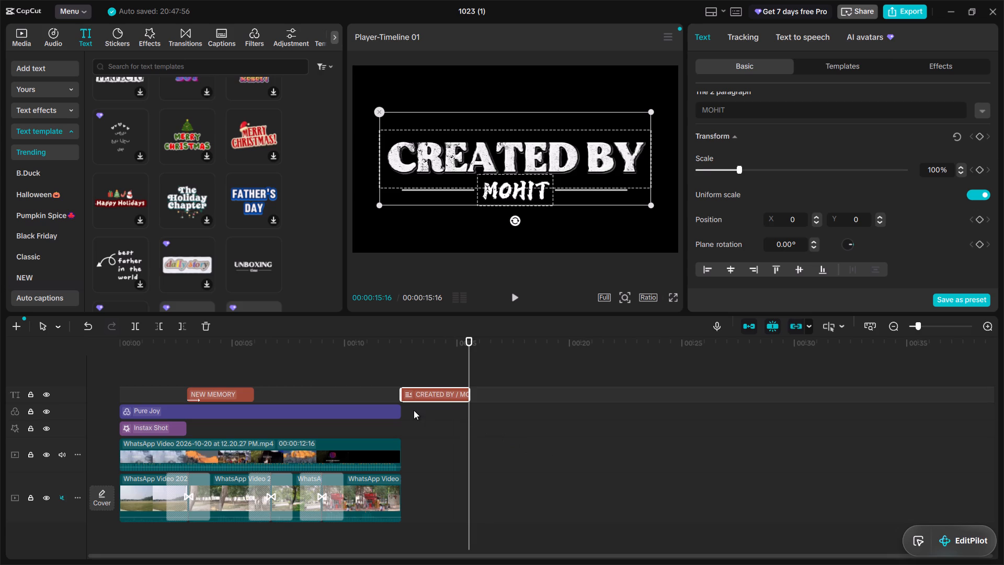
Play the whole video from the beginning to review the filter, title and closing credit.
click(119, 370)
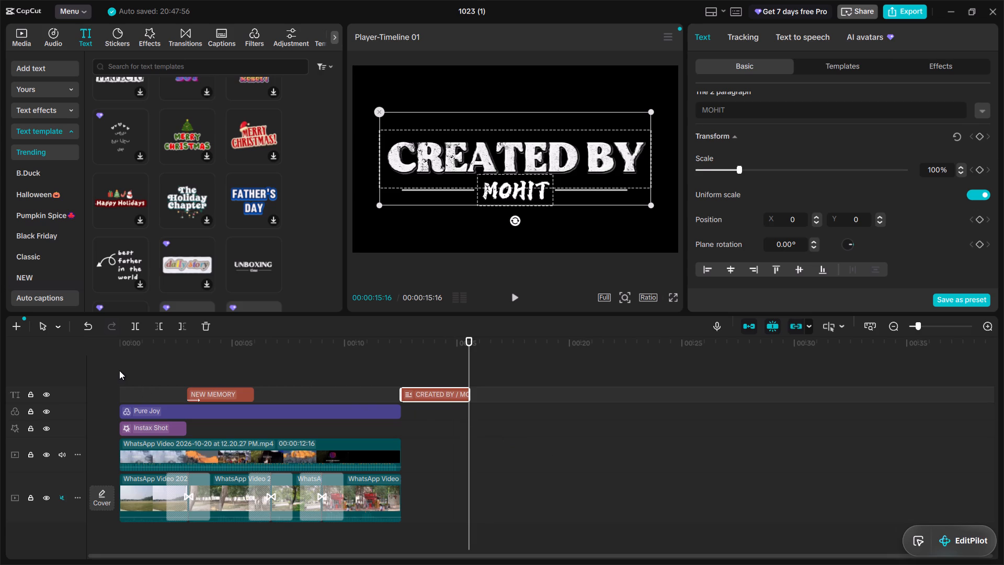
double_click(119, 370)
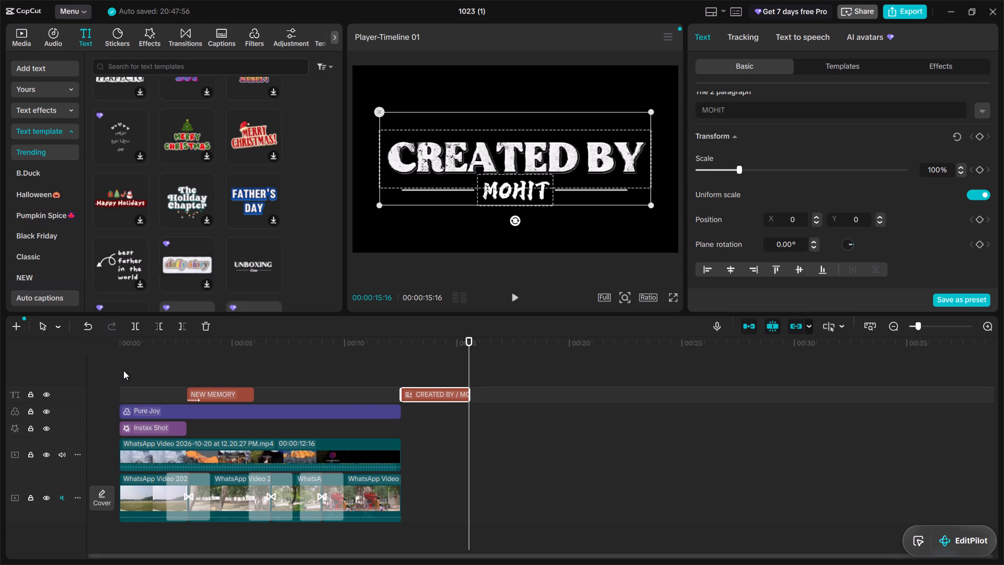
double_click(123, 370)
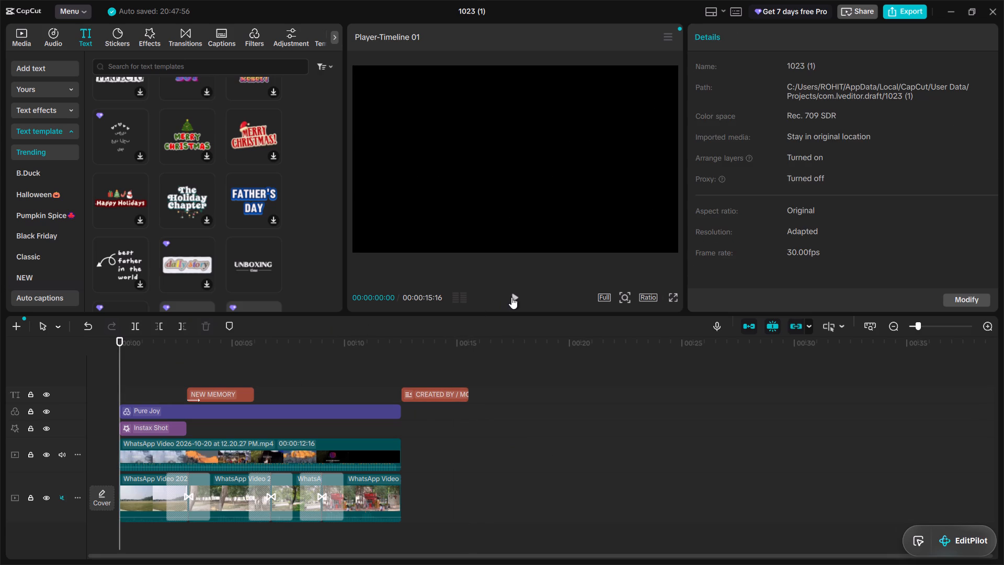
click(511, 297)
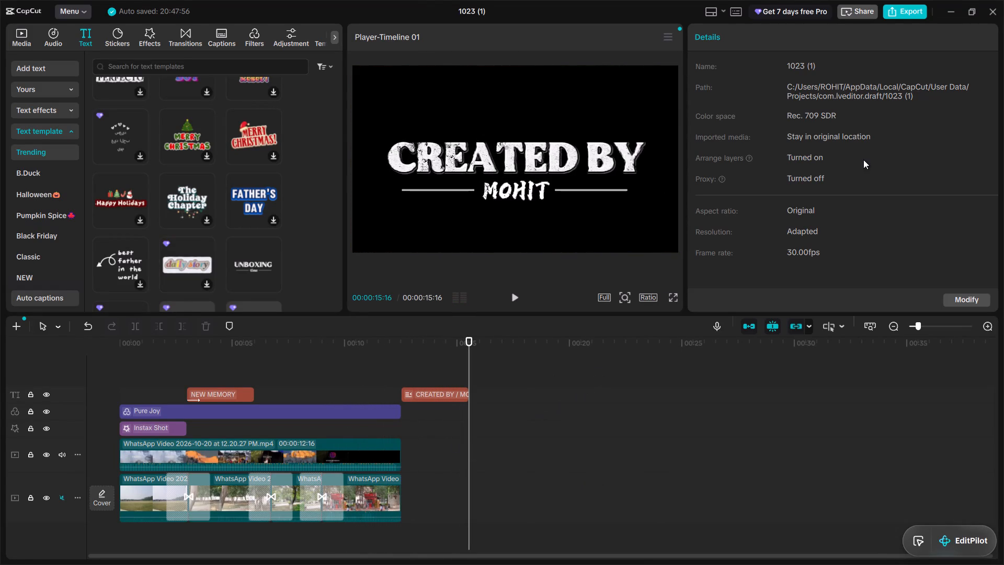
Export the video as 1023 (1) in 1080P, H.264, mp4 at 30fps, and close the export window once it is saved.
click(900, 12)
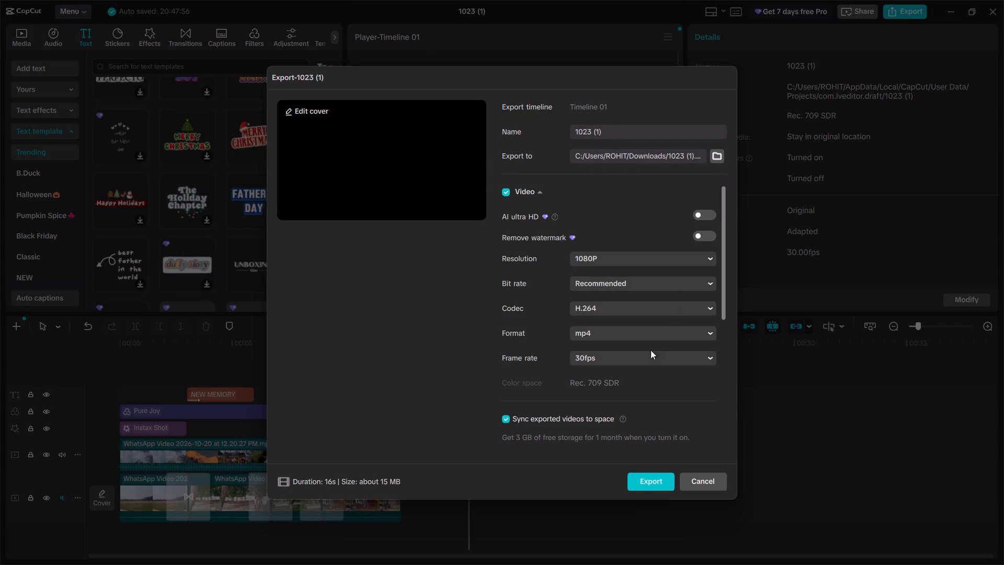
click(646, 484)
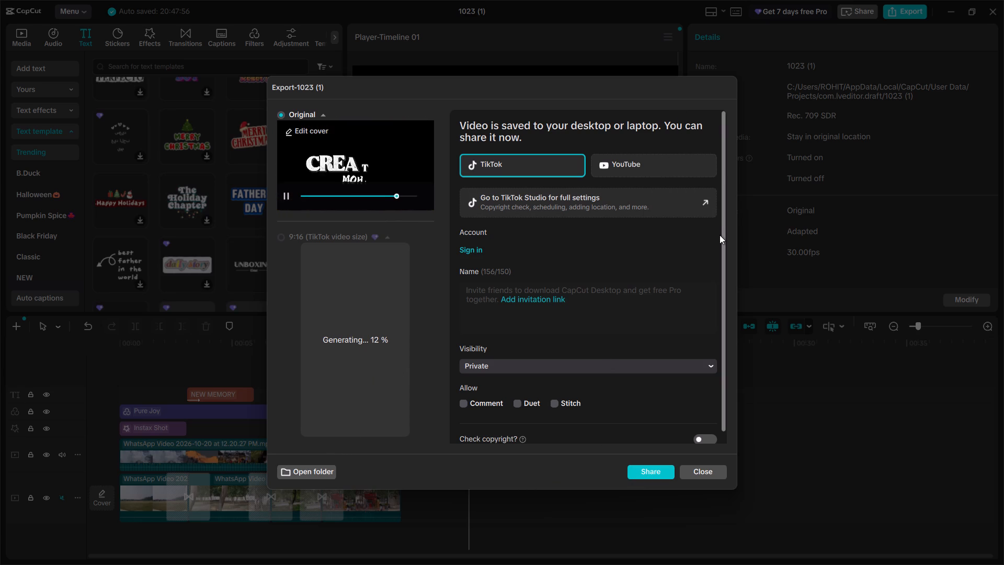
click(702, 472)
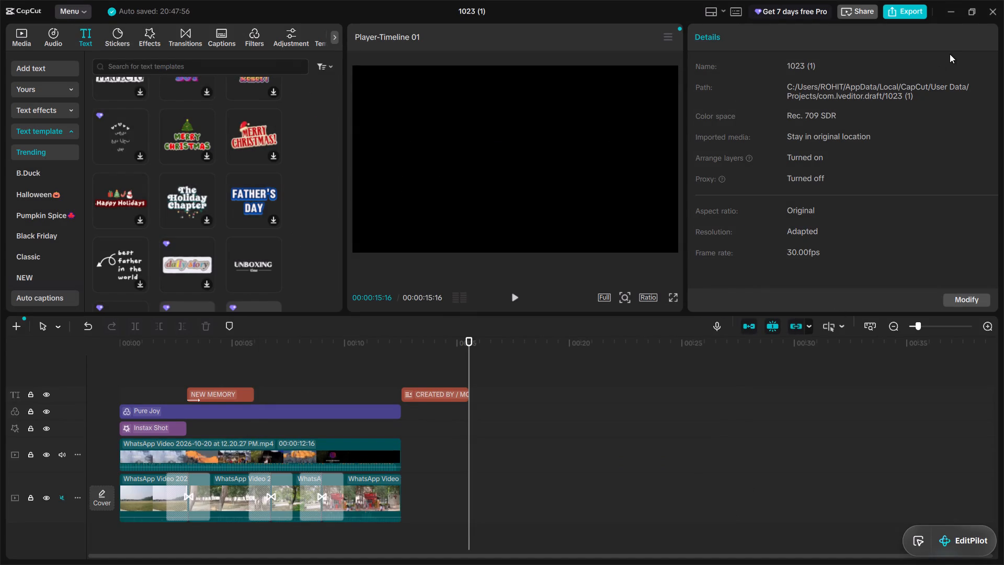